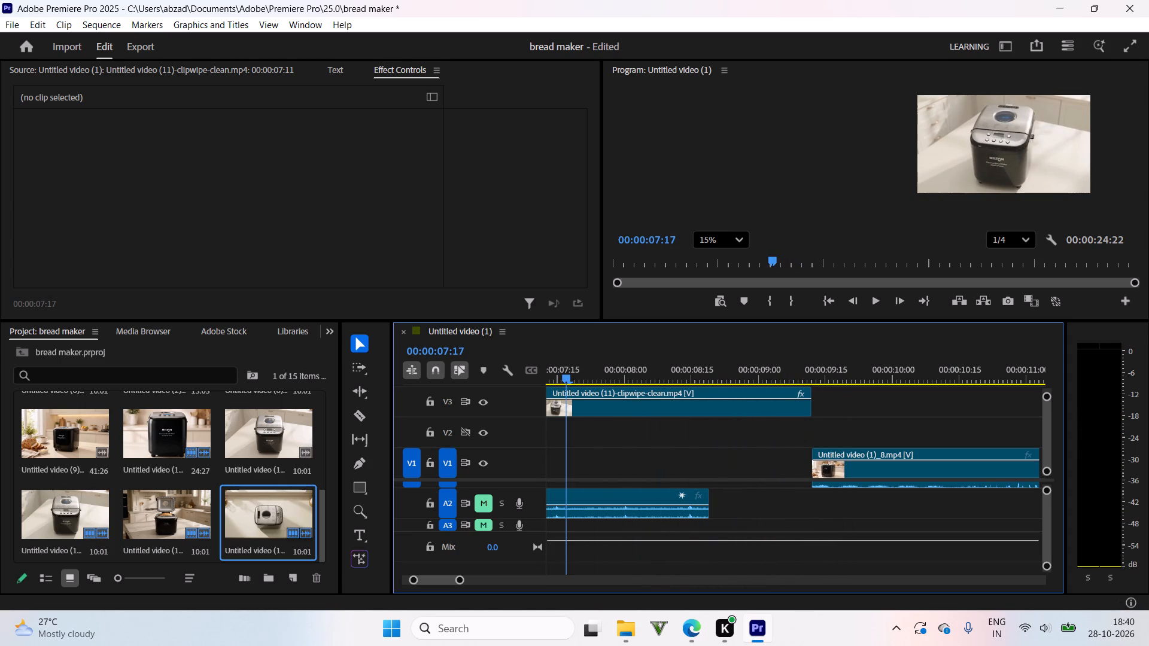
Play the sequence full screen from 00:00:07:17 and again from 00:00:05:09 to review the product shots and bread collage.
{"action": "left_click", "coordinate": [1139, 50]}
{"action": "key", "text": "space"}
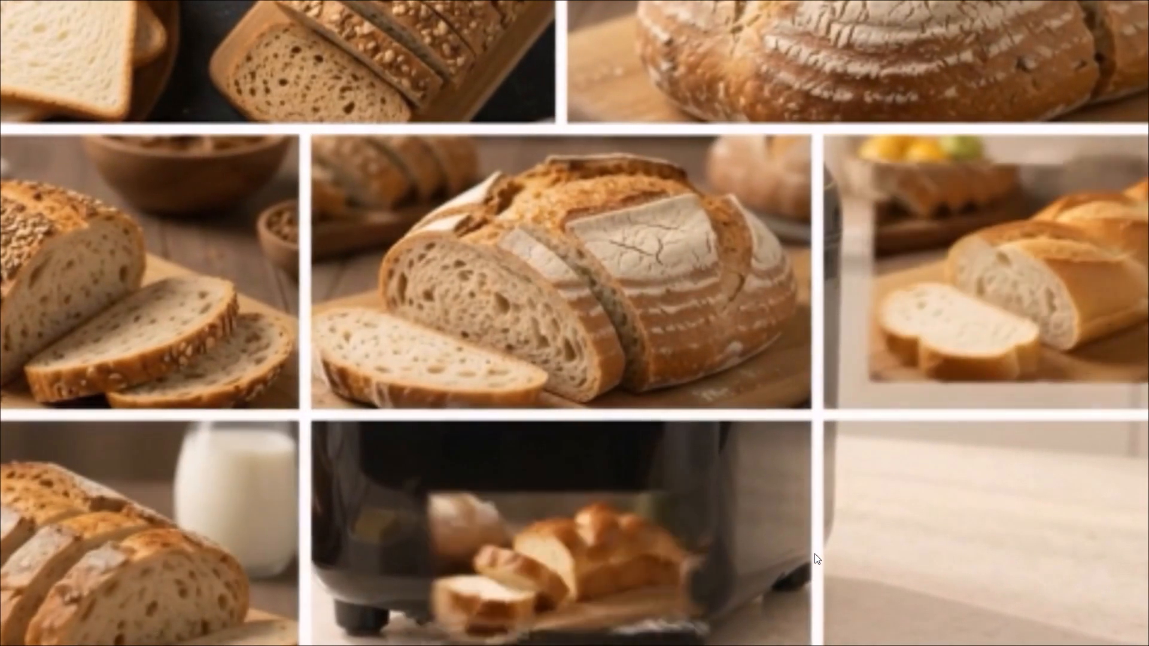
{"action": "key", "text": "Escape"}
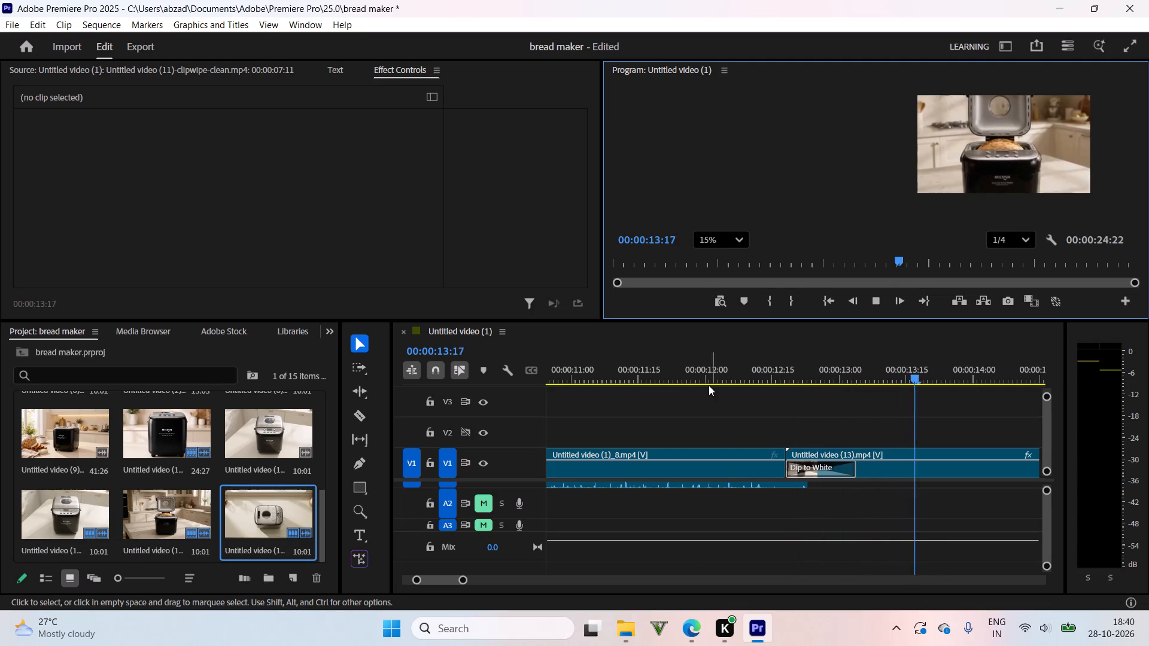
{"action": "left_click_drag", "start_coordinate": [709, 385], "coordinate": [619, 419]}
{"action": "left_click_drag", "start_coordinate": [667, 370], "coordinate": [388, 444]}
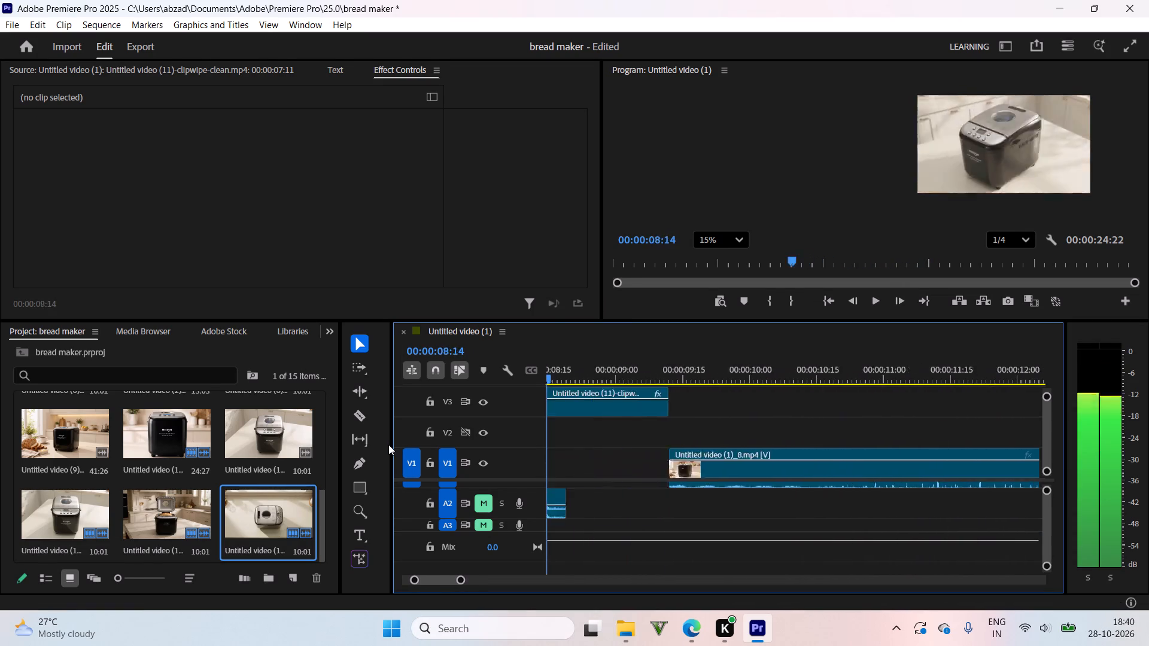
{"action": "left_click_drag", "start_coordinate": [388, 444], "coordinate": [893, 506]}
{"action": "key", "text": "space"}
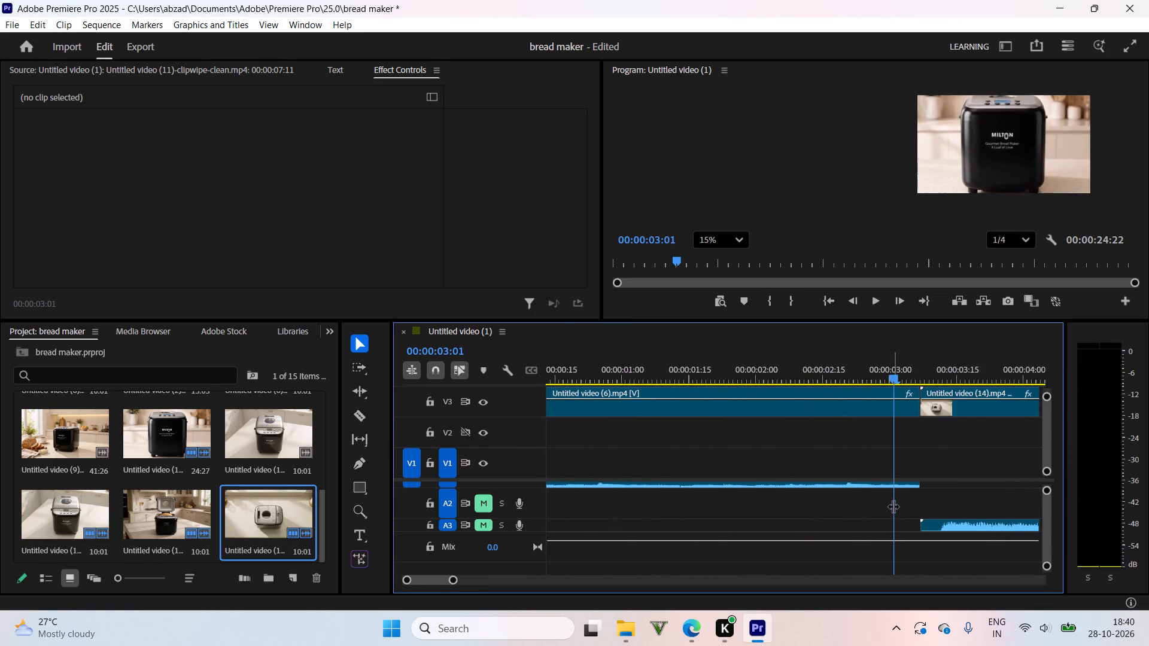
{"action": "key", "text": "space"}
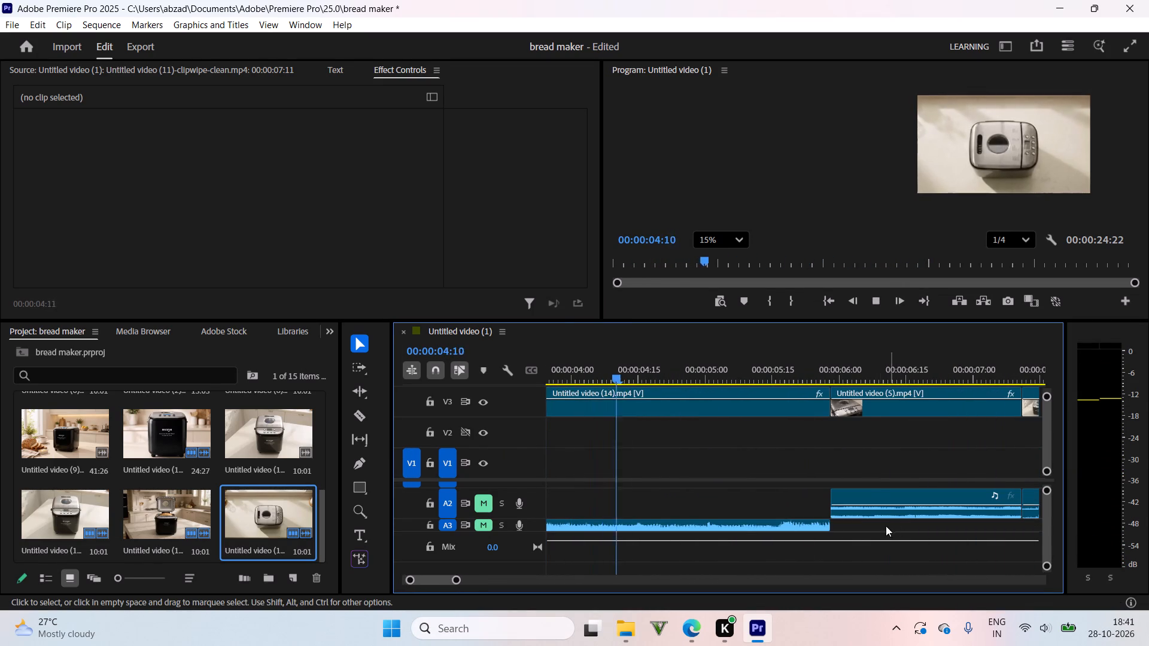
{"action": "left_click", "coordinate": [748, 376]}
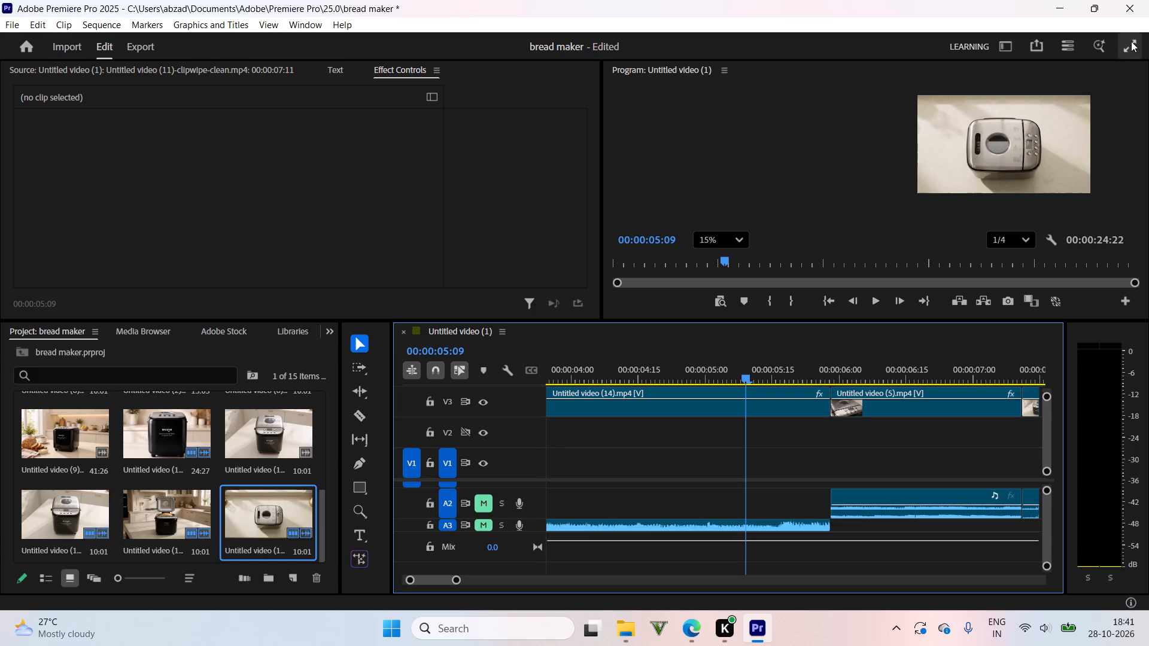
{"action": "left_click", "coordinate": [1131, 41]}
{"action": "key", "text": "space"}
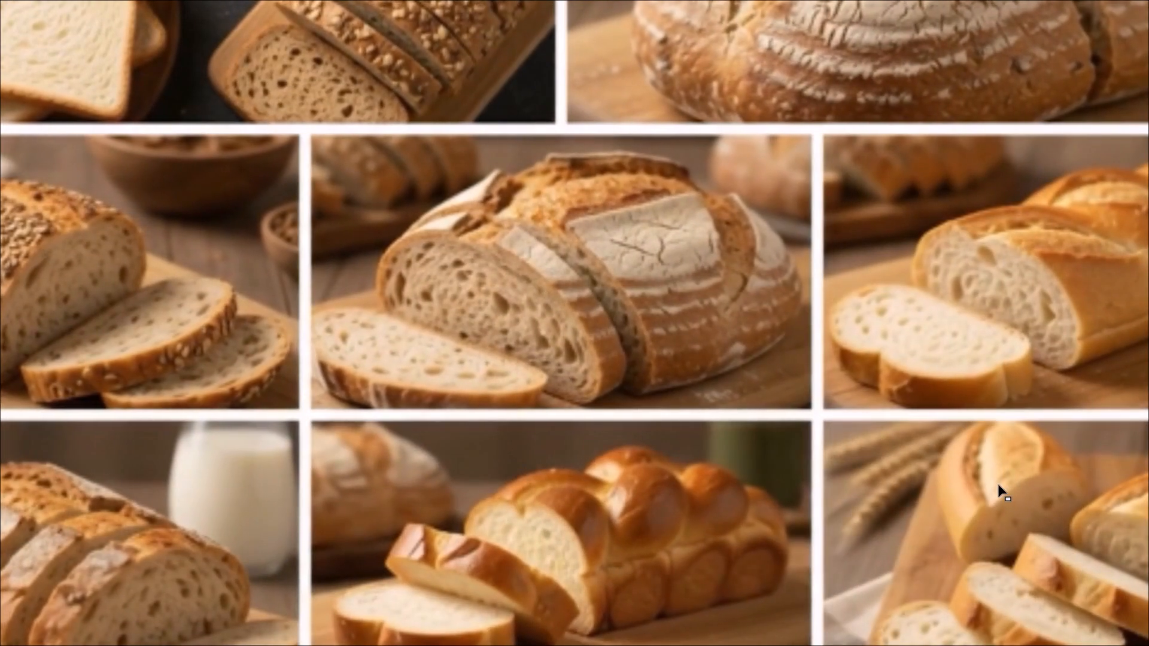
{"action": "key", "text": "Escape"}
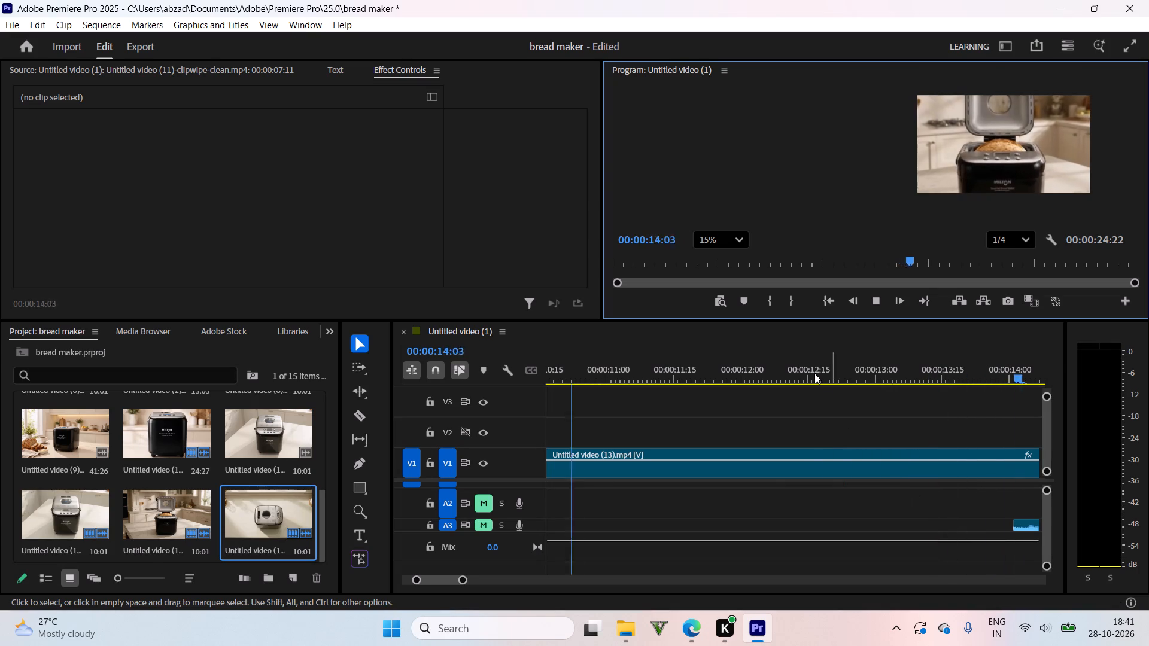
Examine the cut between the Untitled video (11)-clipwipe-clean.mp4 and Untitled video (1)_8.mp4 clips by scrubbing and playing around it.
{"action": "left_click_drag", "start_coordinate": [810, 371], "coordinate": [760, 522]}
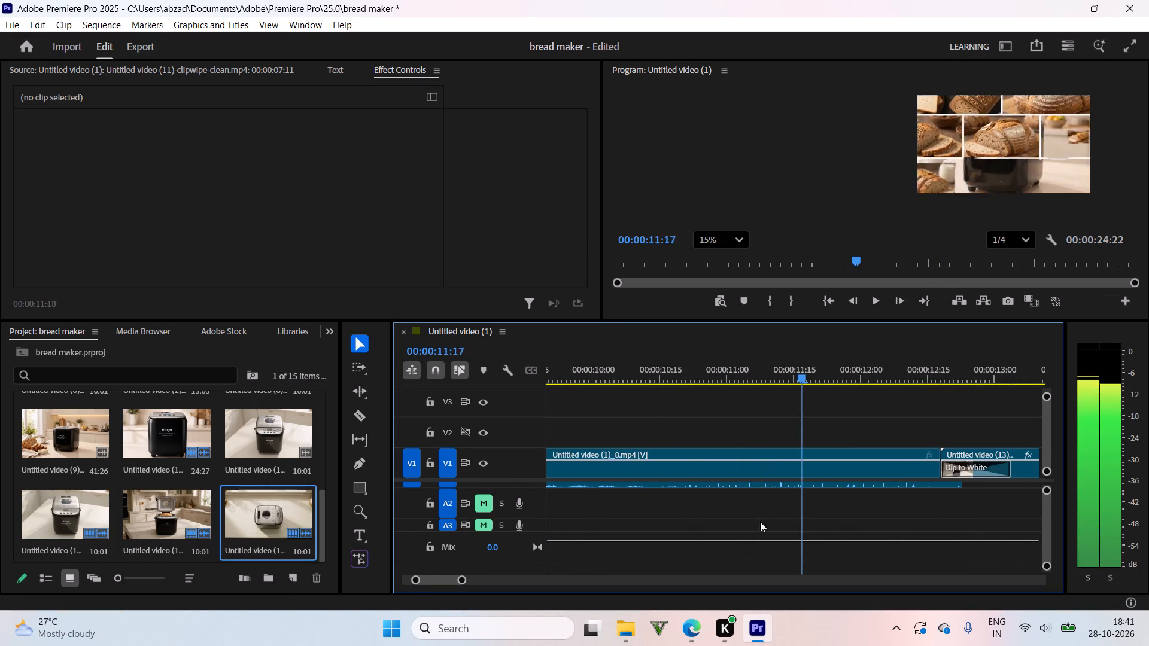
{"action": "left_click_drag", "start_coordinate": [760, 522], "coordinate": [620, 581]}
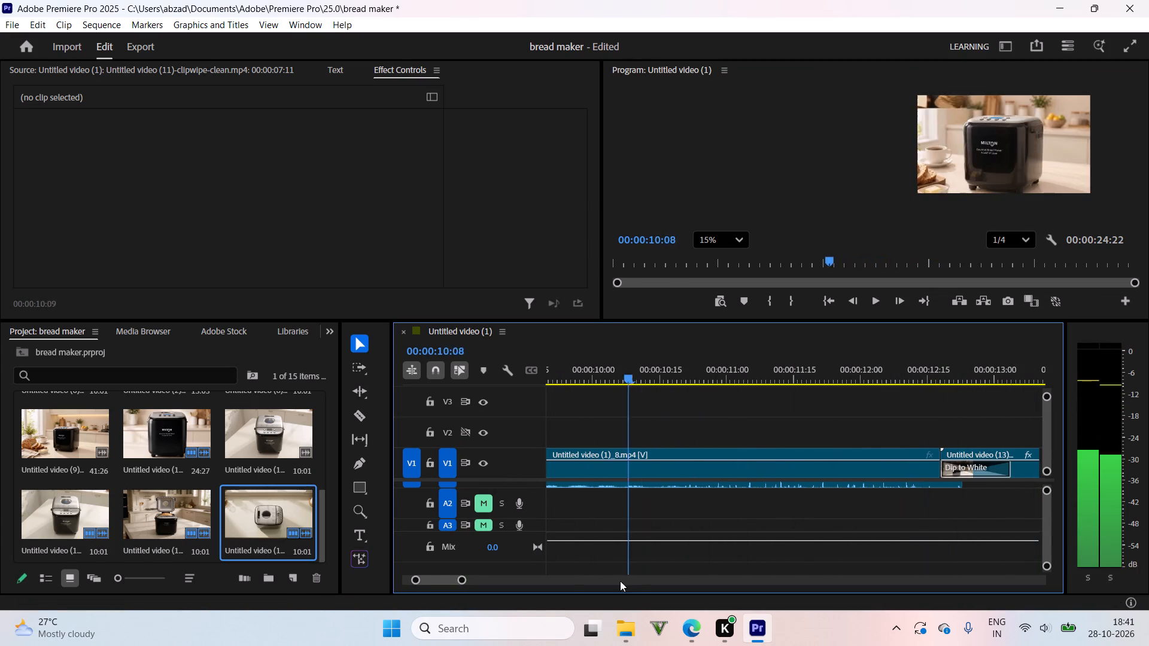
{"action": "left_click_drag", "start_coordinate": [620, 581], "coordinate": [777, 645]}
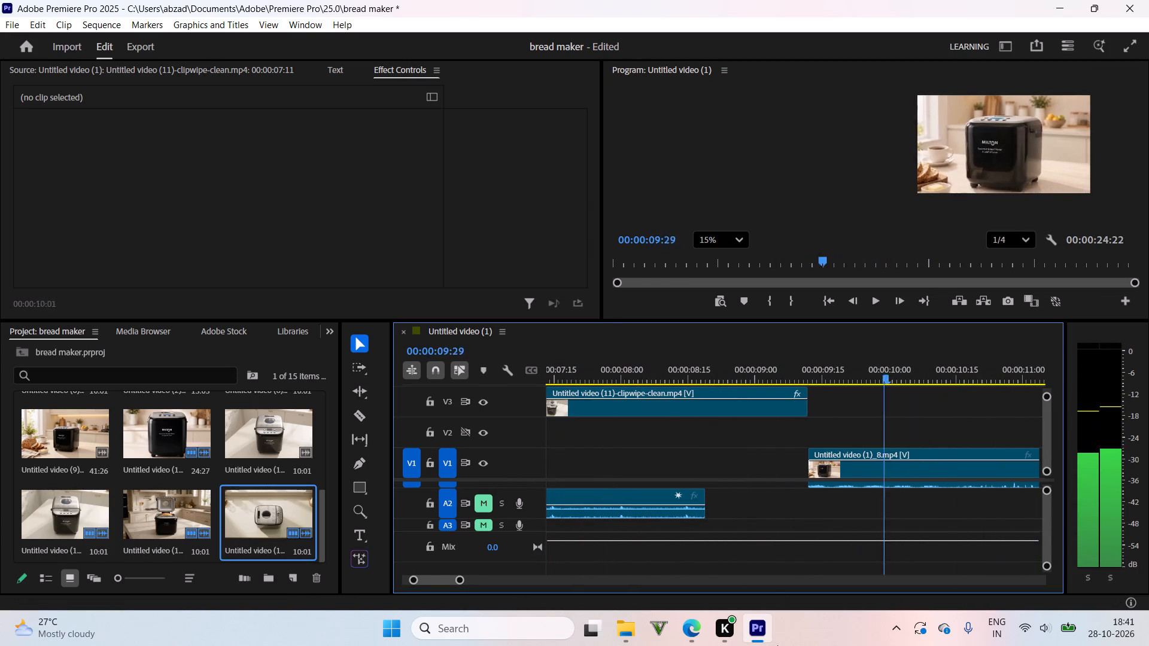
{"action": "left_click_drag", "start_coordinate": [777, 645], "coordinate": [767, 639]}
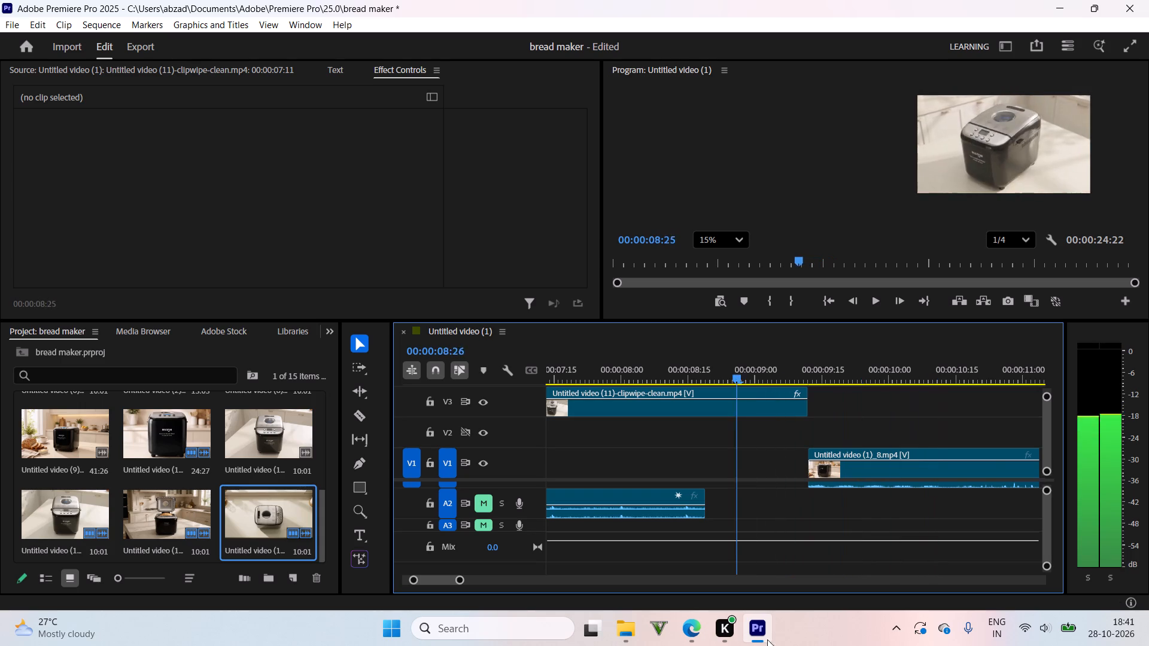
{"action": "left_click_drag", "start_coordinate": [767, 639], "coordinate": [751, 592]}
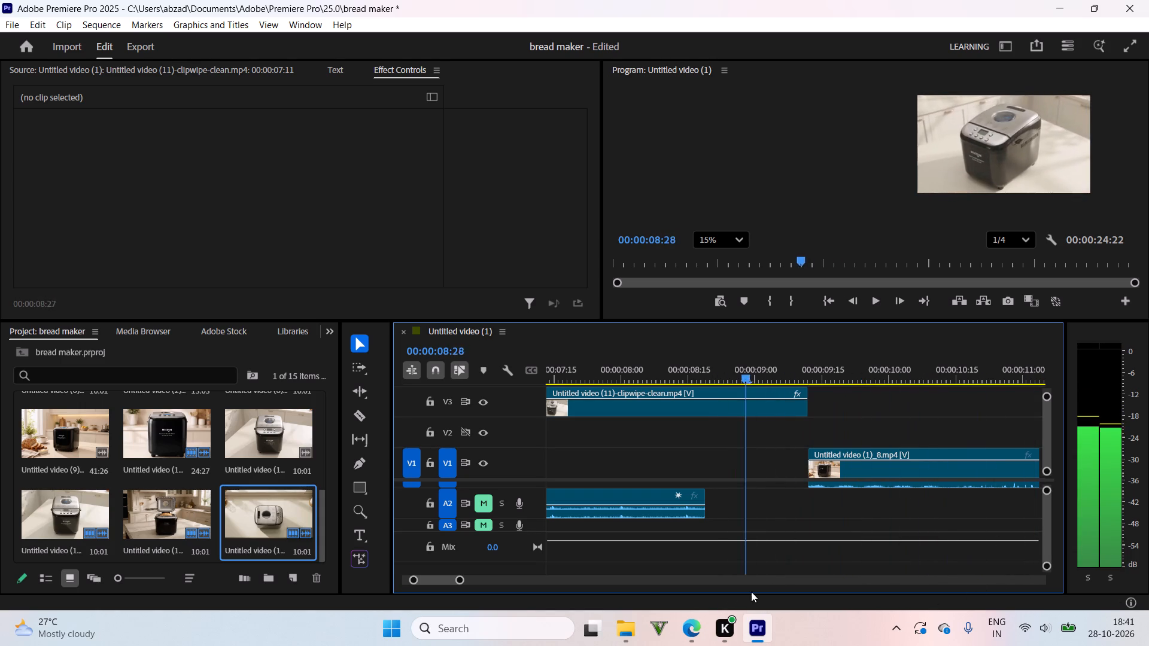
{"action": "left_click_drag", "start_coordinate": [751, 592], "coordinate": [718, 571]}
{"action": "key", "text": "space"}
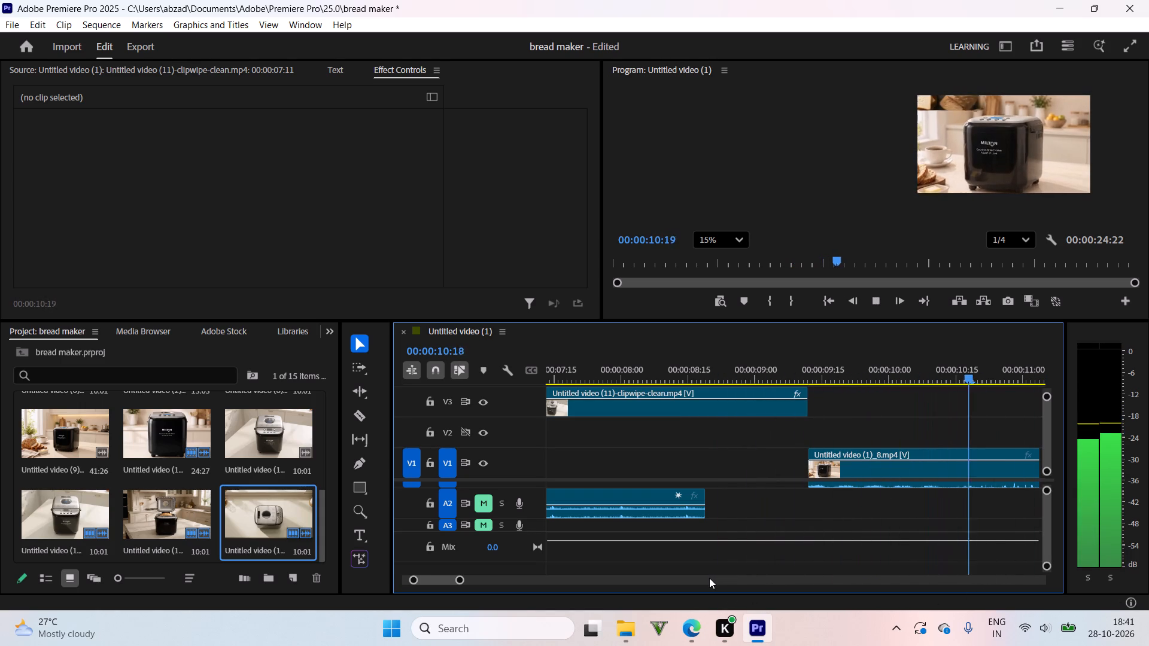
Trim the end of the Untitled video (11)-clipwipe-clean.mp4 clip on V3 back to 00:00:08:21.
{"action": "left_click_drag", "start_coordinate": [719, 380], "coordinate": [494, 462]}
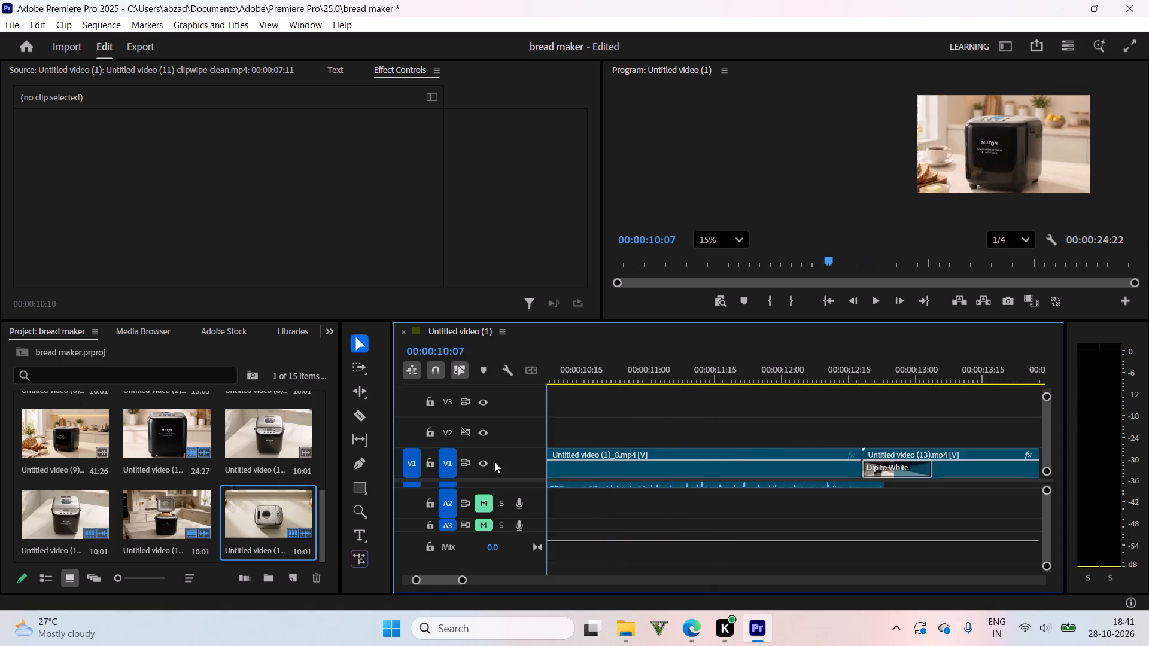
{"action": "left_click_drag", "start_coordinate": [494, 462], "coordinate": [734, 517]}
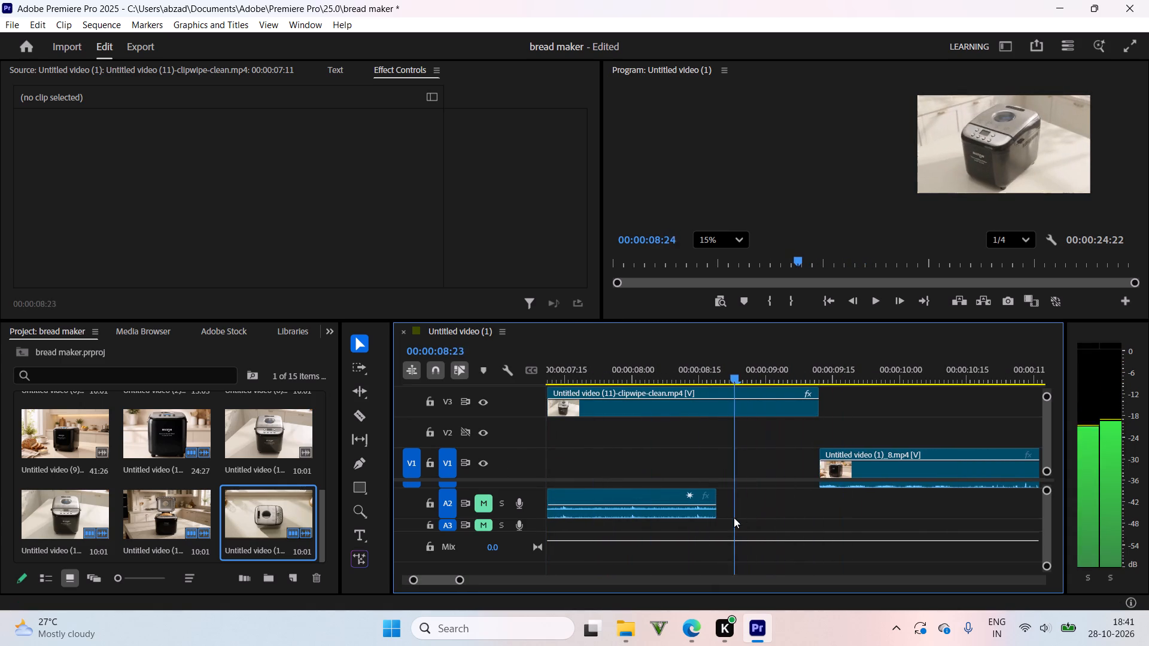
{"action": "left_click_drag", "start_coordinate": [734, 517], "coordinate": [727, 519]}
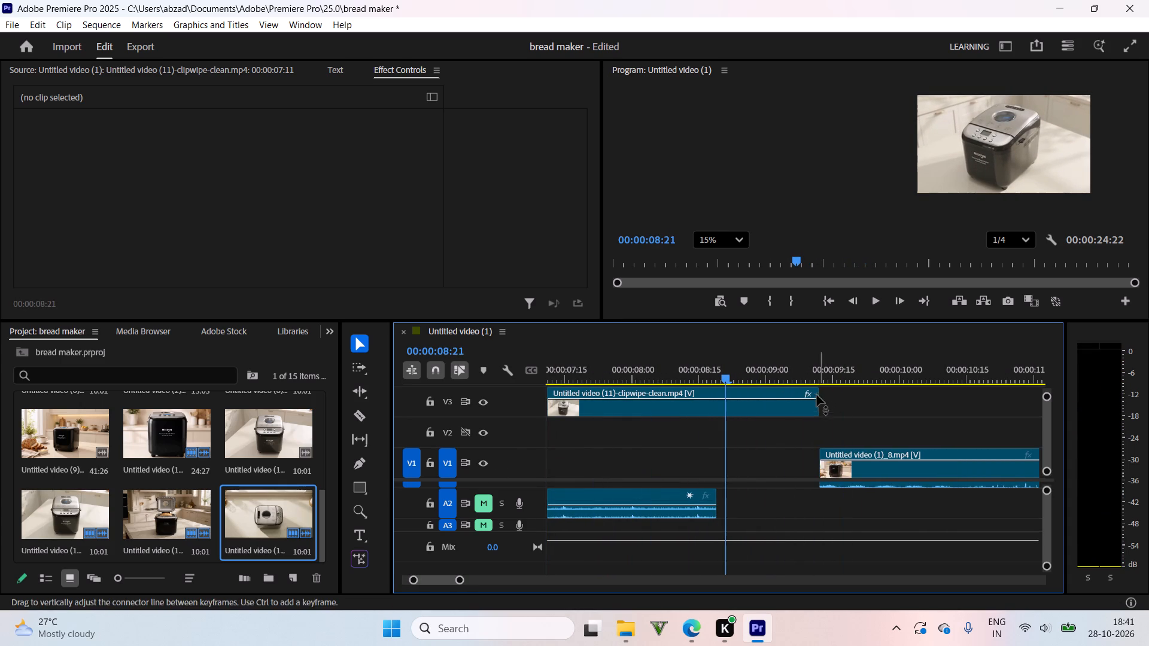
{"action": "left_click_drag", "start_coordinate": [817, 394], "coordinate": [727, 431]}
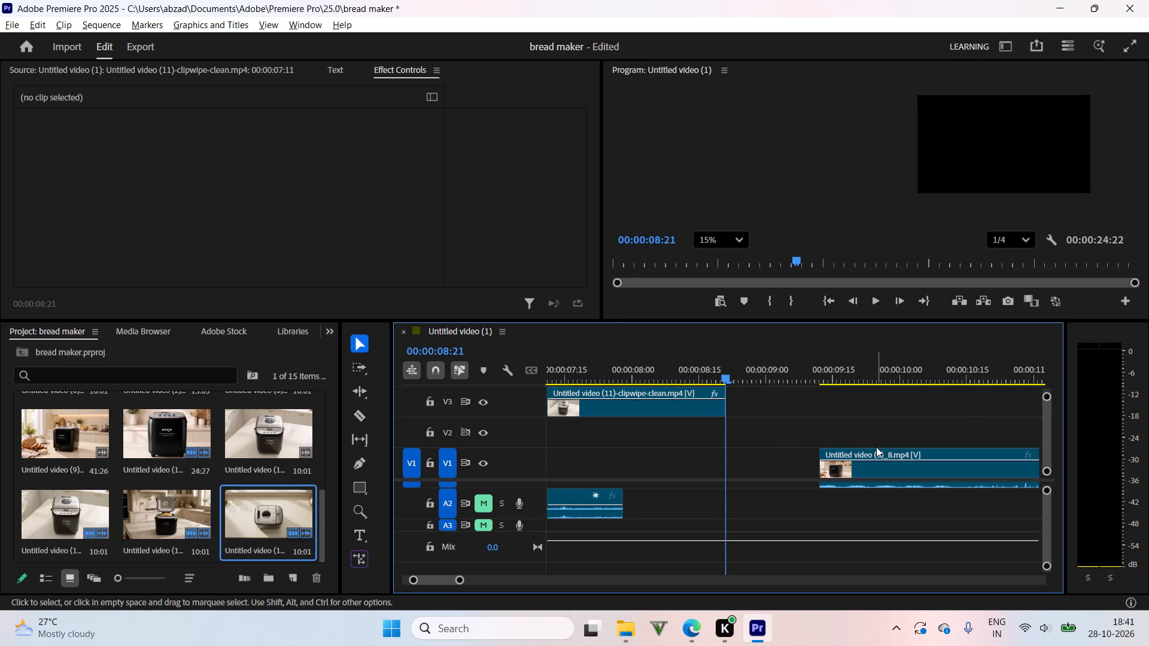
Move all clips after the gap up one video track and earlier so that Untitled video (1)_8.mp4 starts at 00:00:08:21 on V2.
{"action": "scroll", "coordinate": [876, 447], "scroll_direction": "up", "scroll_amount": 4, "text": "alt"}
{"action": "scroll", "coordinate": [876, 447], "scroll_direction": "down", "scroll_amount": 17, "text": "alt"}
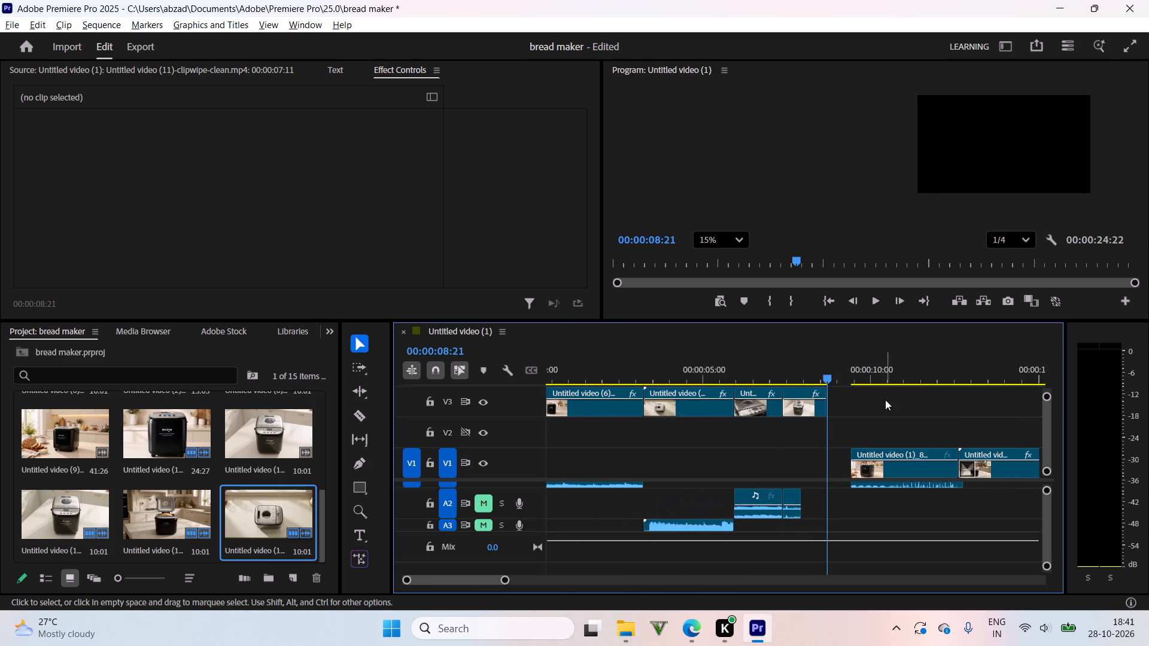
{"action": "scroll", "coordinate": [885, 400], "scroll_direction": "down", "scroll_amount": 7, "text": "alt"}
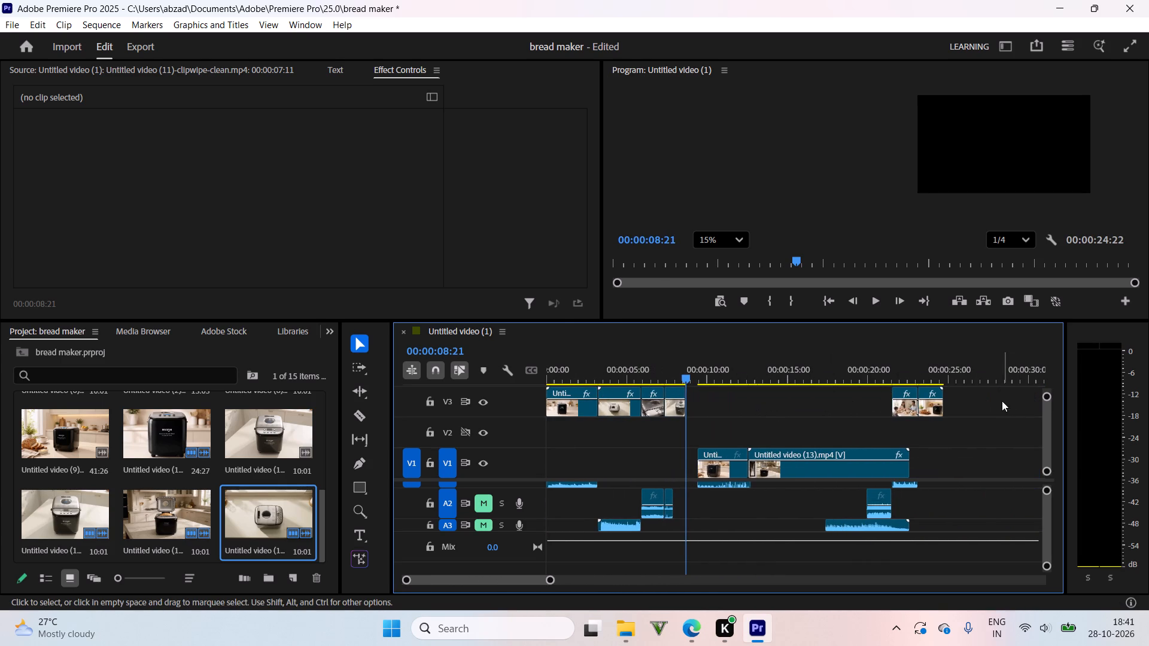
{"action": "left_click_drag", "start_coordinate": [972, 393], "coordinate": [729, 534]}
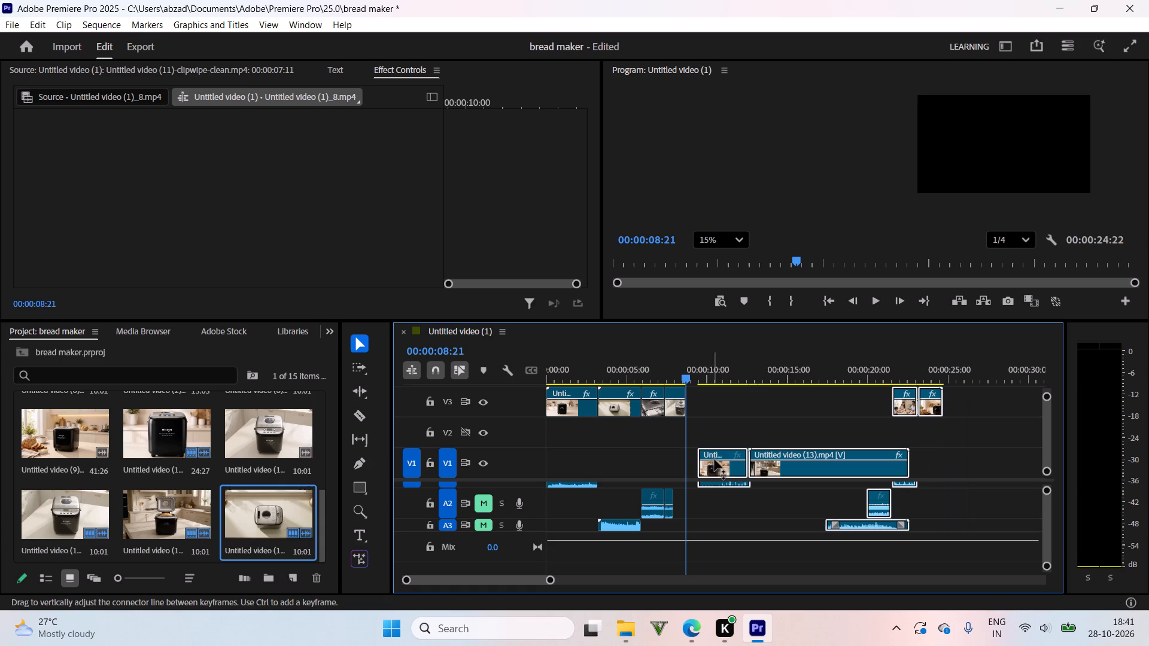
{"action": "left_click_drag", "start_coordinate": [721, 450], "coordinate": [704, 435]}
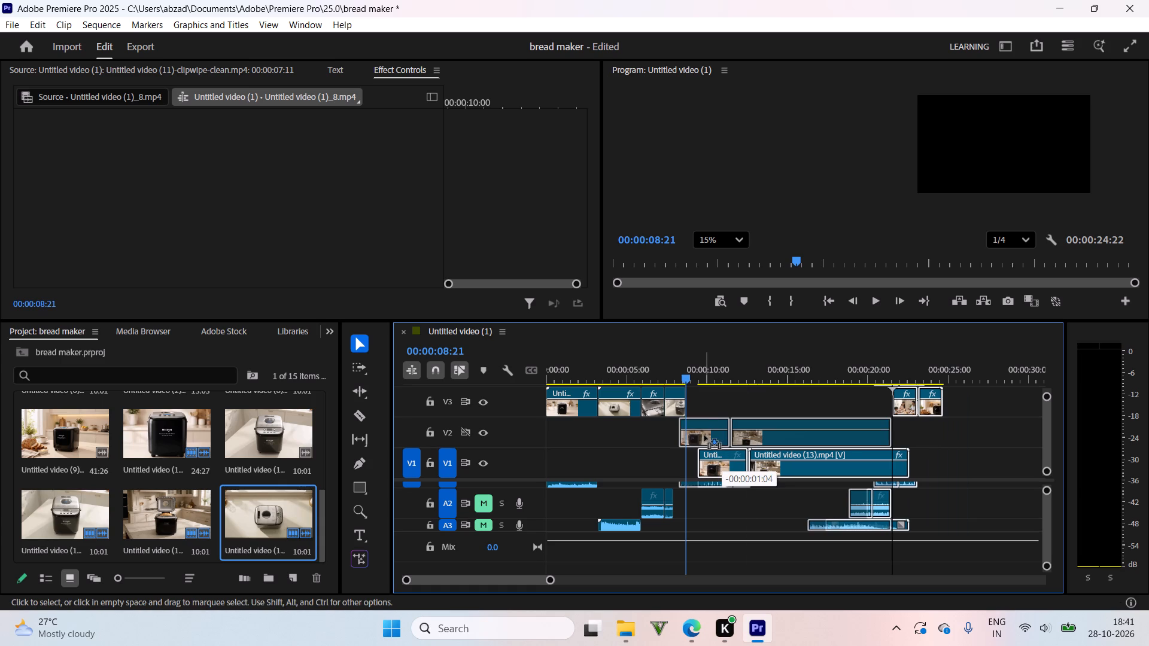
{"action": "left_click_drag", "start_coordinate": [704, 435], "coordinate": [709, 433]}
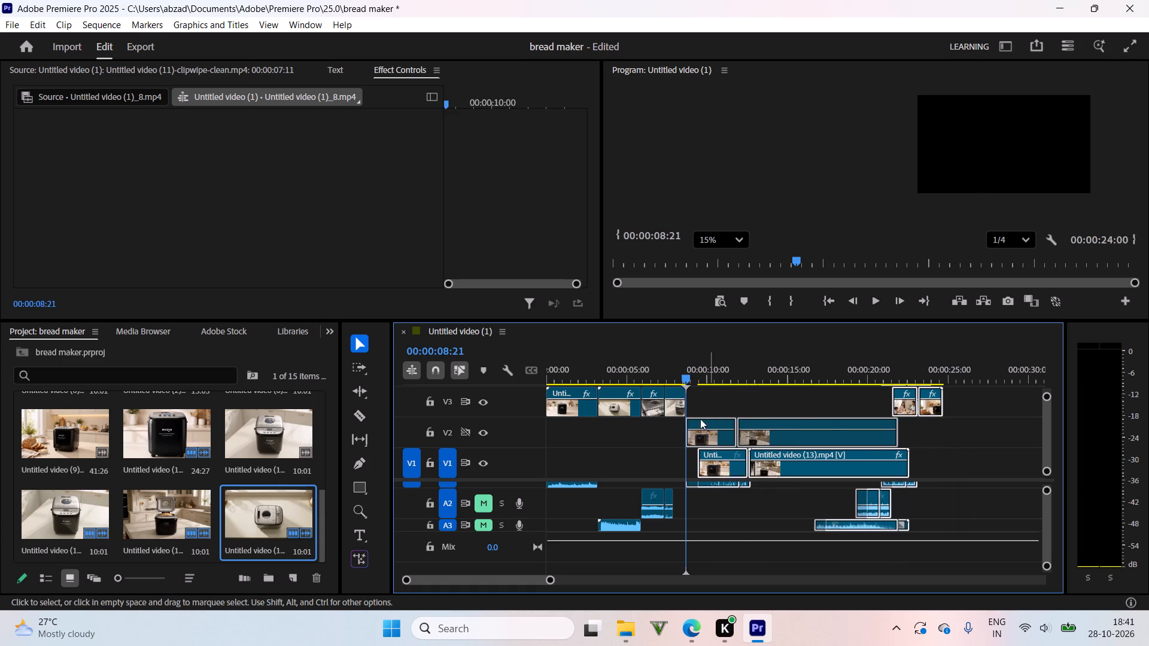
Play from 00:00:08:03 and scrub across the join at 00:00:08:21 to check the cut.
{"action": "scroll", "coordinate": [655, 358], "scroll_direction": "up", "scroll_amount": 3, "text": "alt"}
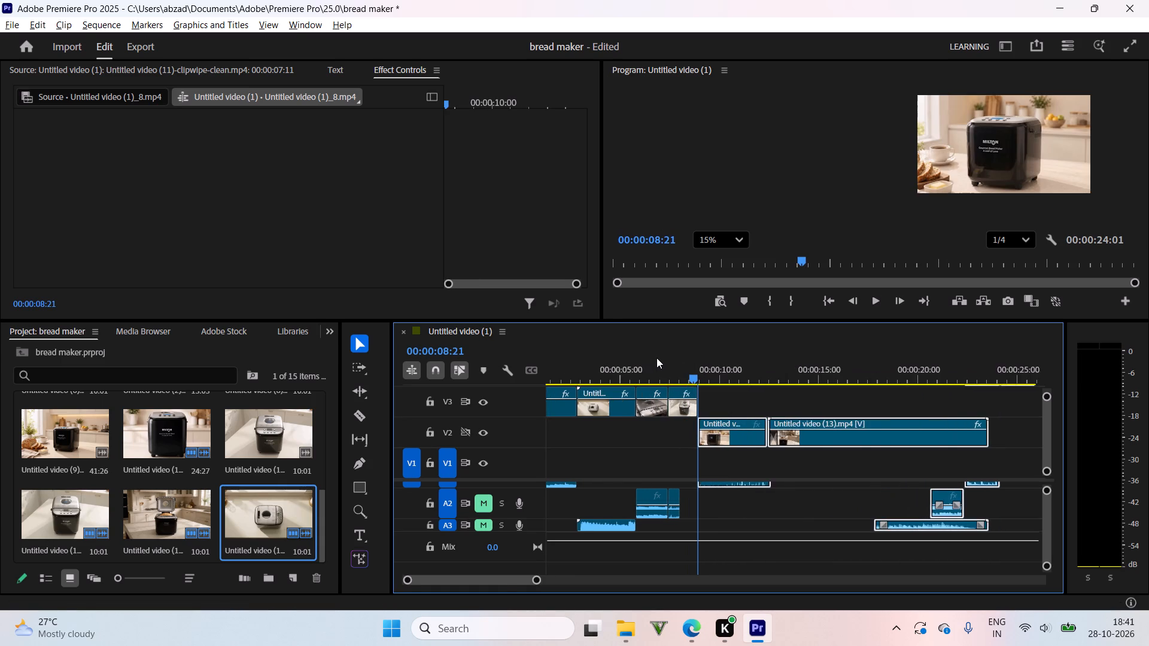
{"action": "scroll", "coordinate": [656, 358], "scroll_direction": "up", "scroll_amount": 9, "text": "alt"}
{"action": "left_click", "coordinate": [729, 375]}
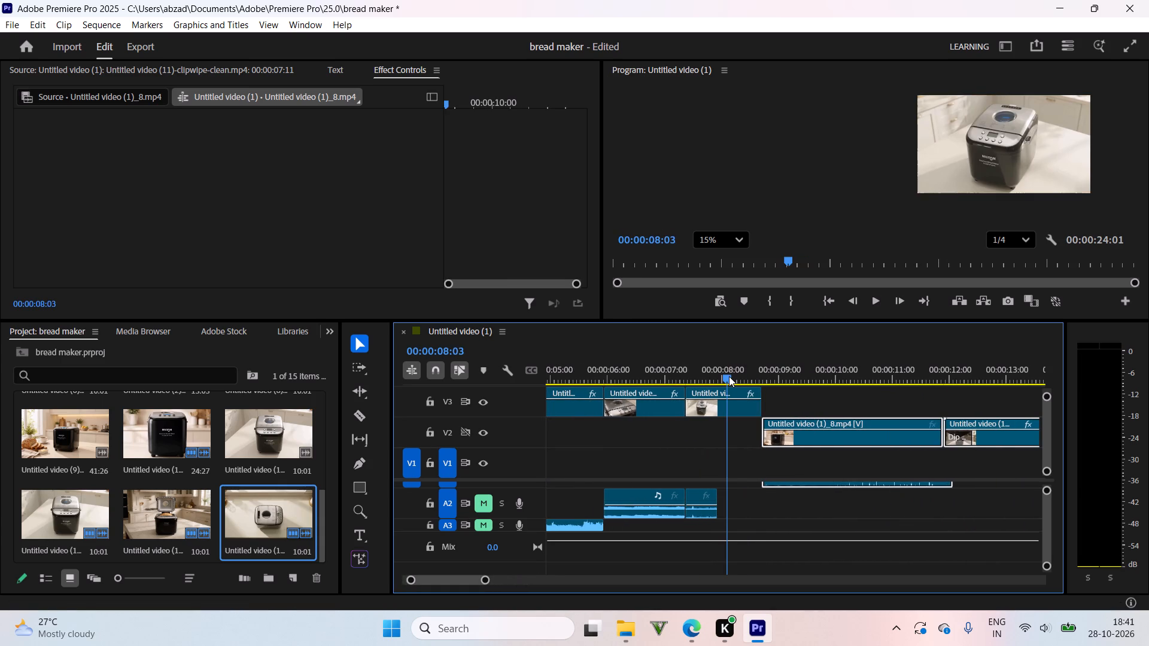
{"action": "key", "text": "space"}
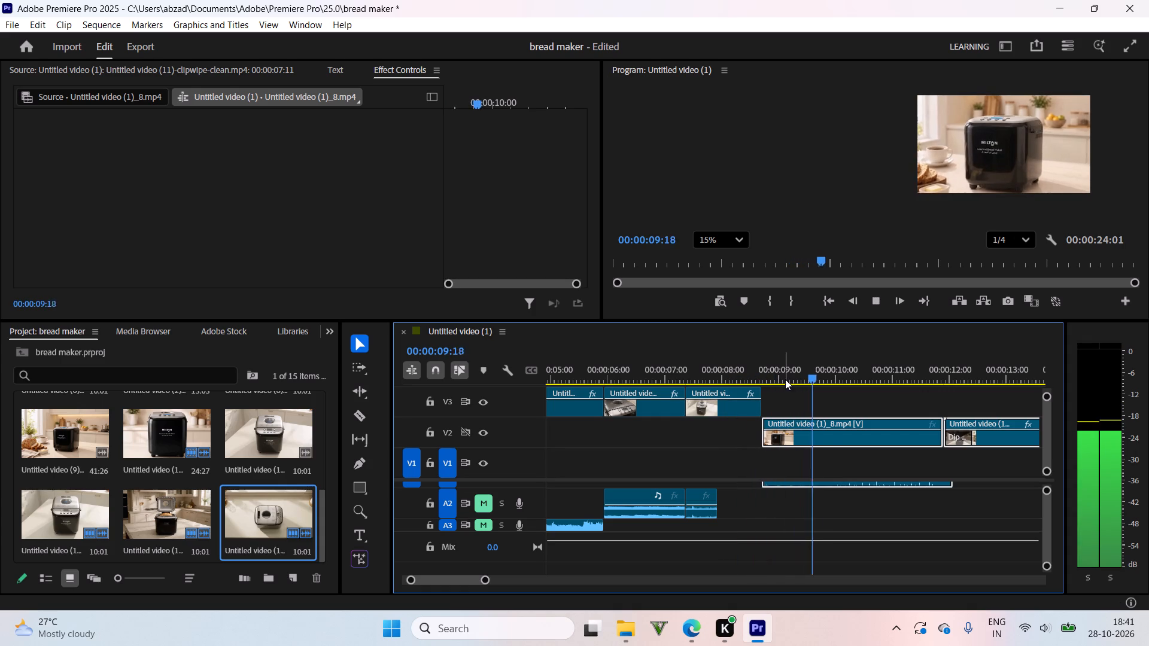
{"action": "left_click_drag", "start_coordinate": [752, 362], "coordinate": [775, 369]}
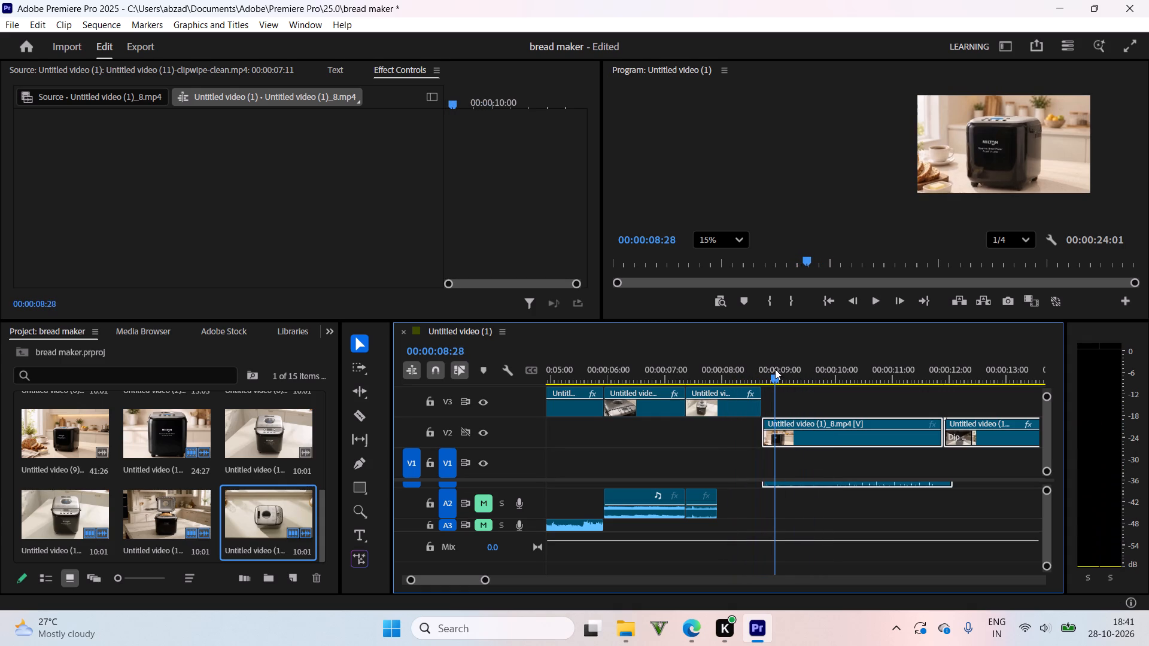
{"action": "left_click_drag", "start_coordinate": [775, 369], "coordinate": [771, 386]}
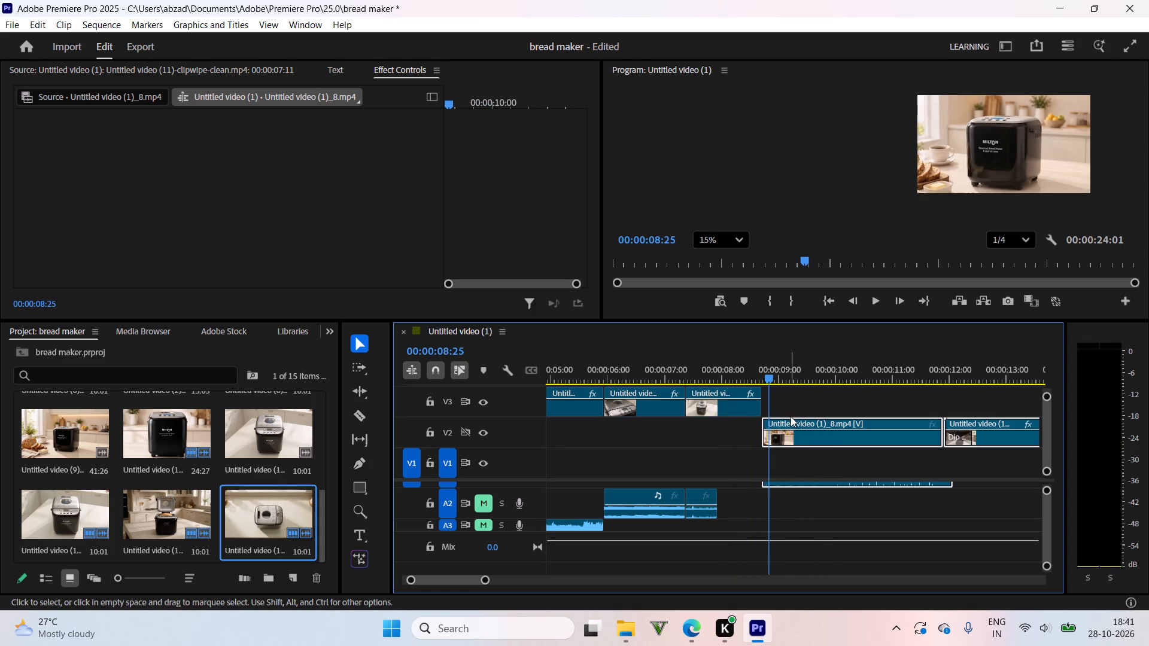
Move only the Untitled video (1)_8.mp4 clip later on V2, starting it at about 00:00:09:06 and overlapping the start of Untitled video (13).mp4.
{"action": "left_click_drag", "start_coordinate": [791, 416], "coordinate": [801, 416]}
{"action": "left_click_drag", "start_coordinate": [801, 420], "coordinate": [835, 421]}
Scrub through the sequence to the Milton logo near 00:00:23:14 and back to the gap at 00:00:09:00 to review the shots.
{"action": "left_click_drag", "start_coordinate": [819, 373], "coordinate": [992, 409]}
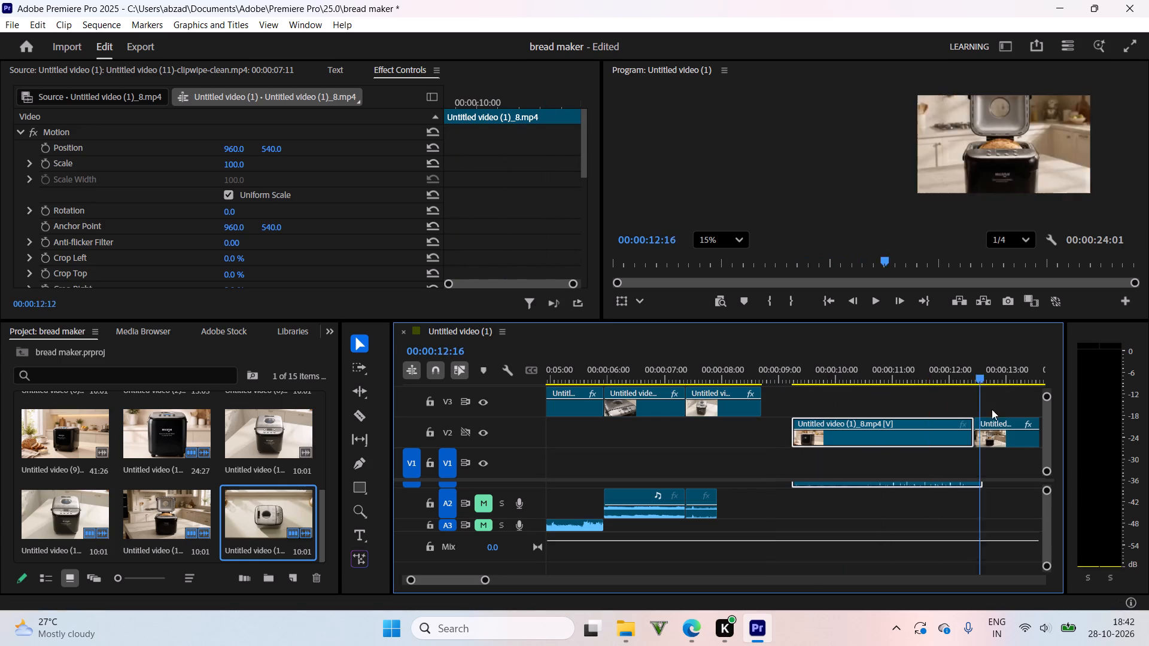
{"action": "left_click_drag", "start_coordinate": [992, 409], "coordinate": [917, 464]}
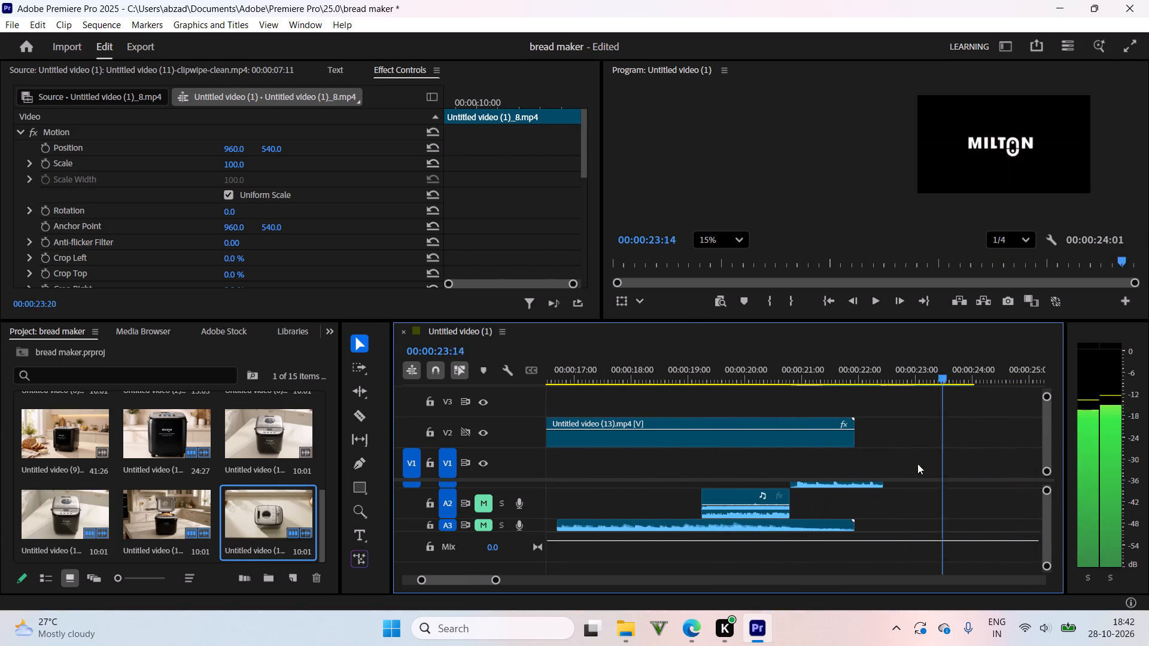
{"action": "left_click_drag", "start_coordinate": [917, 464], "coordinate": [691, 472]}
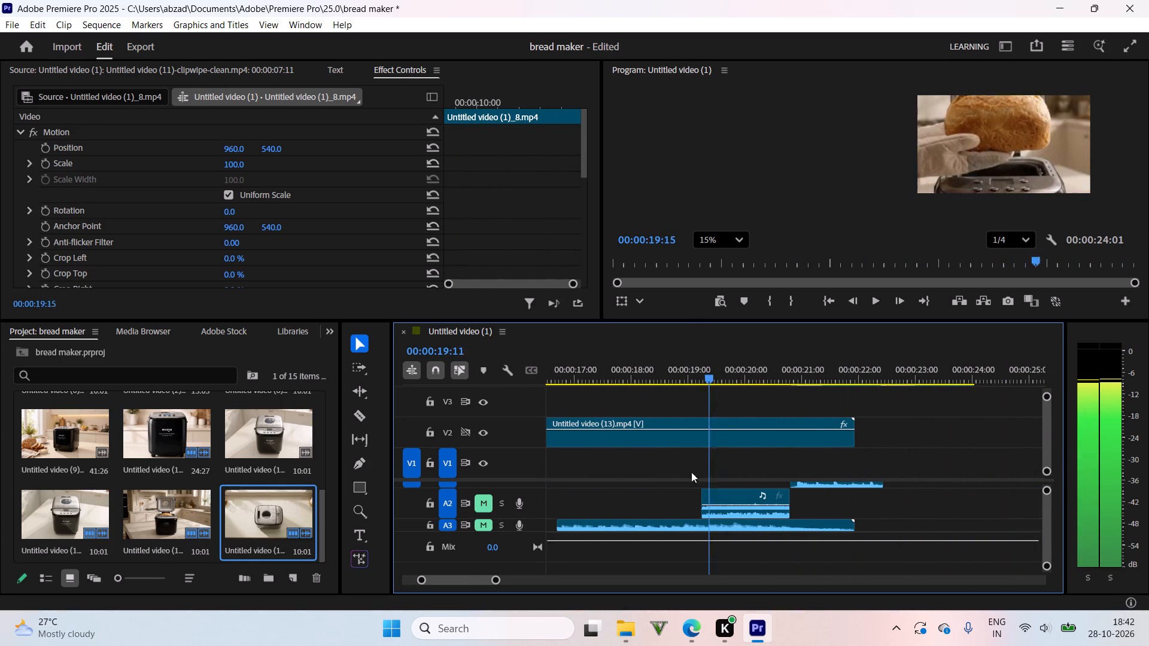
{"action": "left_click_drag", "start_coordinate": [691, 472], "coordinate": [931, 452]}
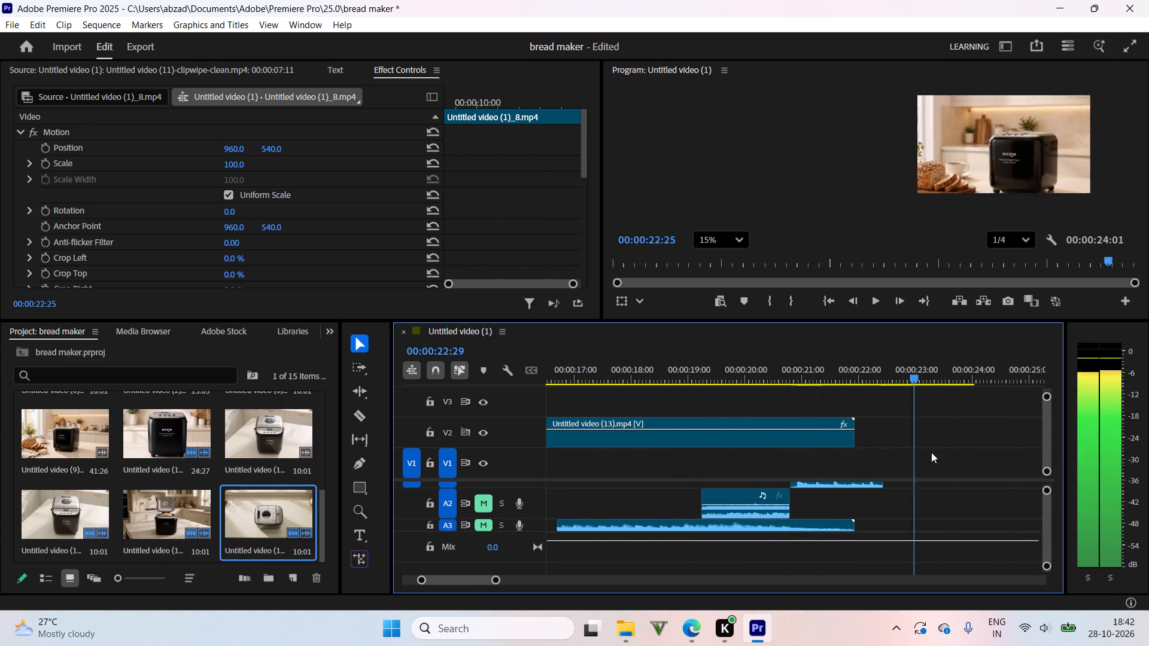
{"action": "left_click_drag", "start_coordinate": [931, 452], "coordinate": [418, 524]}
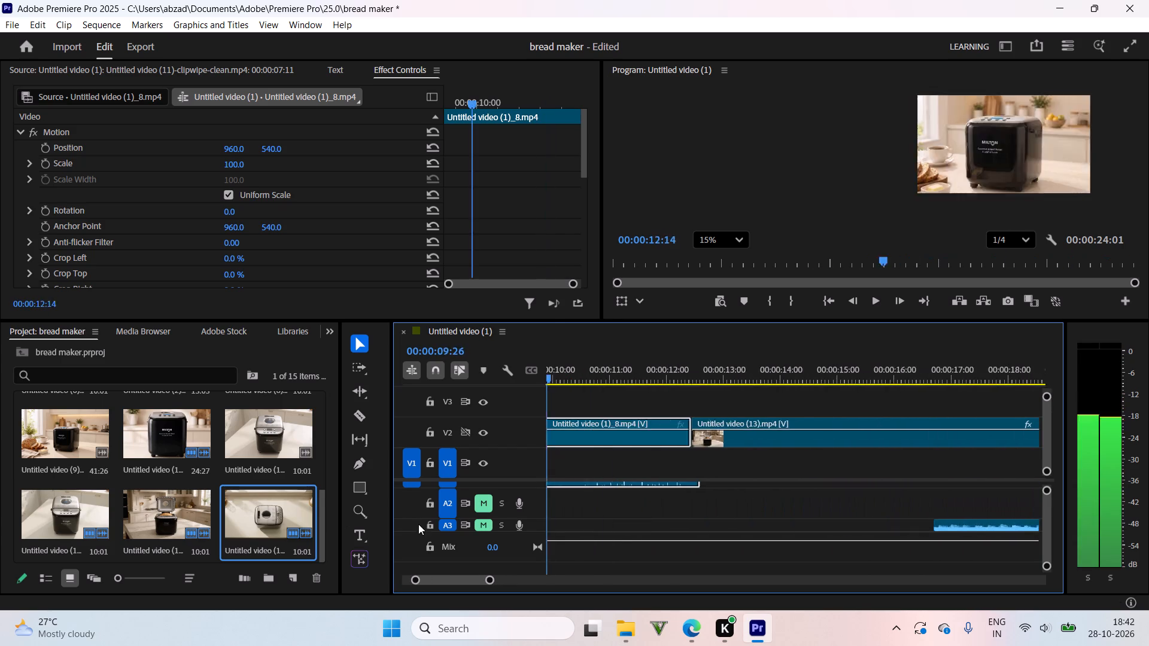
{"action": "left_click_drag", "start_coordinate": [418, 524], "coordinate": [590, 536]}
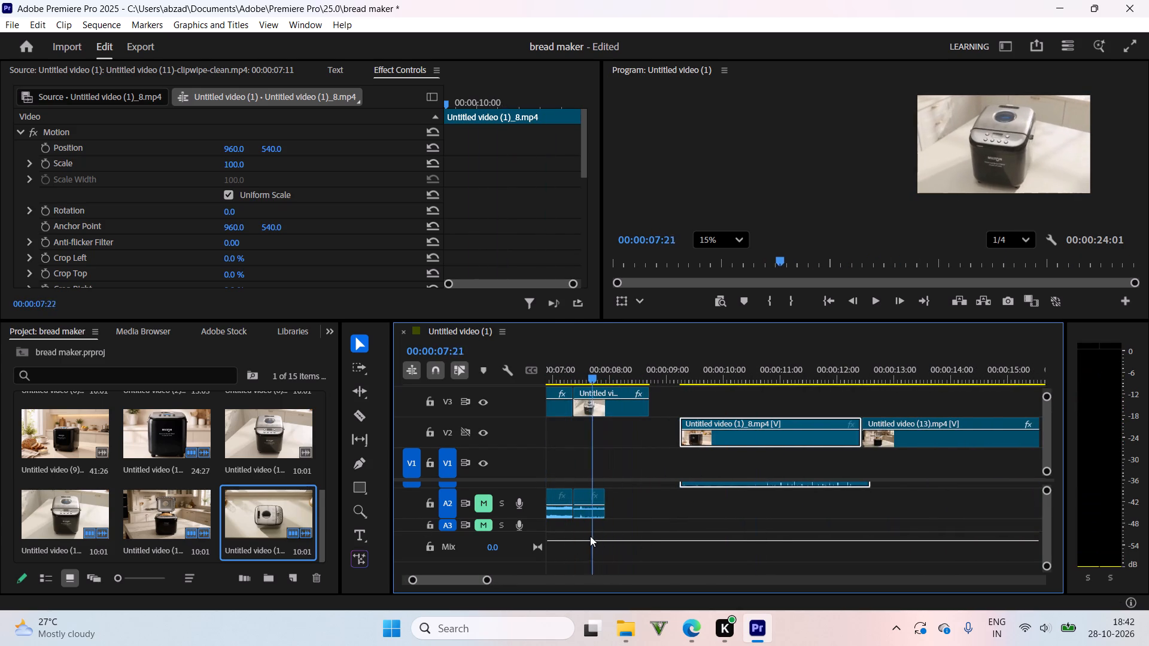
{"action": "left_click_drag", "start_coordinate": [590, 536], "coordinate": [634, 567]}
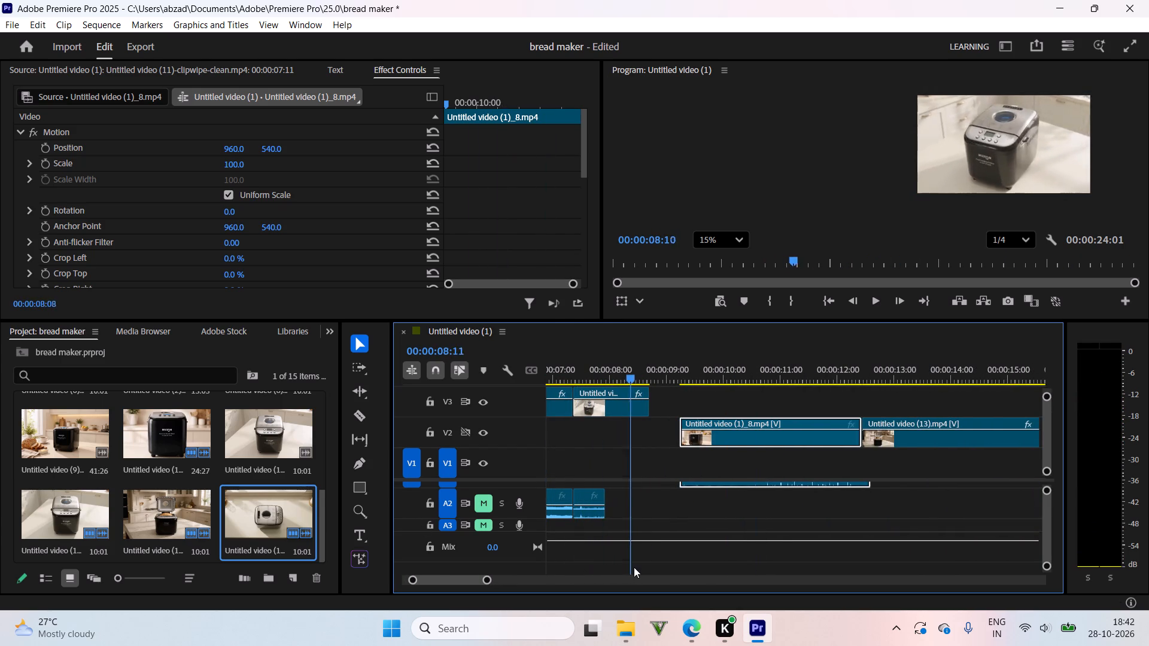
{"action": "left_click_drag", "start_coordinate": [634, 567], "coordinate": [668, 578]}
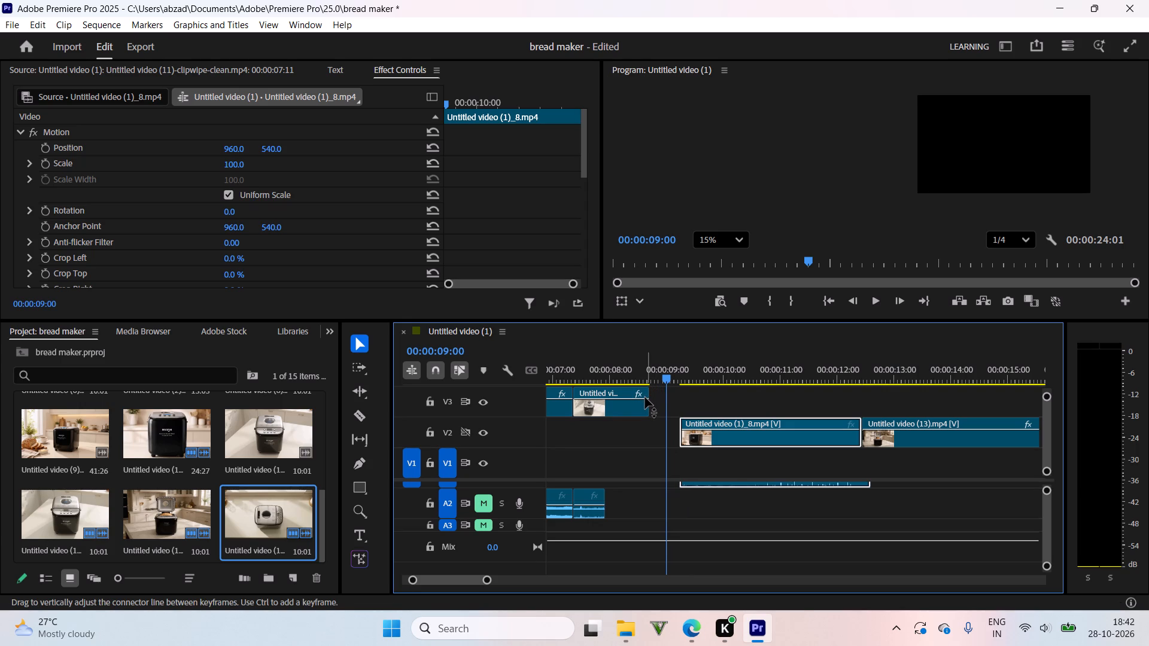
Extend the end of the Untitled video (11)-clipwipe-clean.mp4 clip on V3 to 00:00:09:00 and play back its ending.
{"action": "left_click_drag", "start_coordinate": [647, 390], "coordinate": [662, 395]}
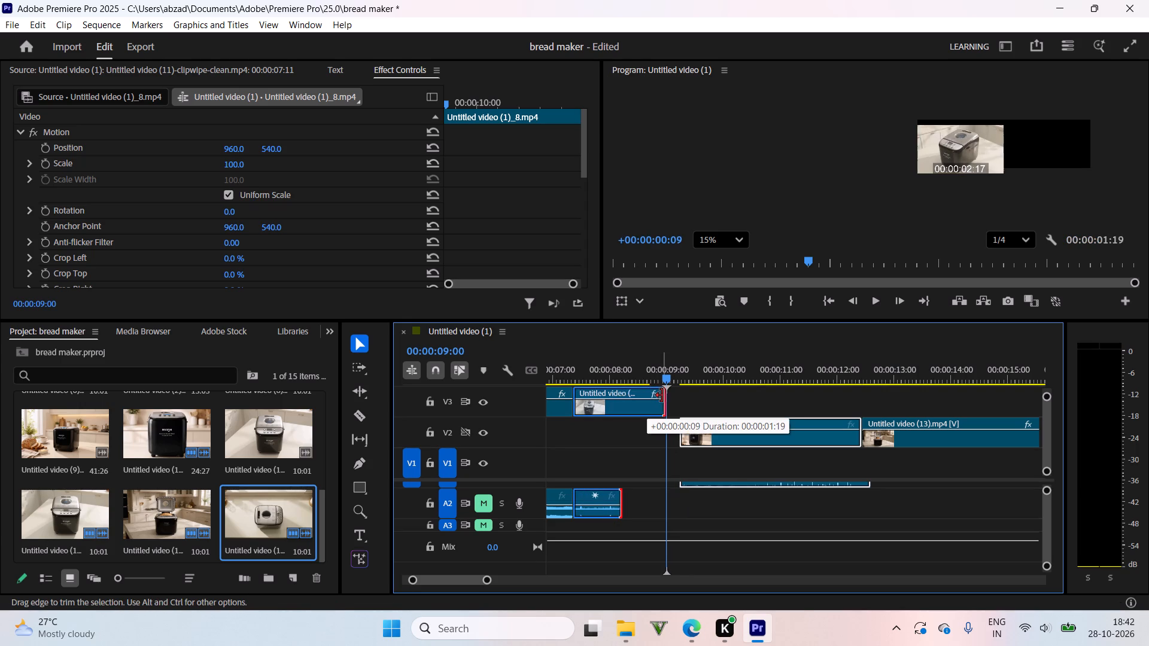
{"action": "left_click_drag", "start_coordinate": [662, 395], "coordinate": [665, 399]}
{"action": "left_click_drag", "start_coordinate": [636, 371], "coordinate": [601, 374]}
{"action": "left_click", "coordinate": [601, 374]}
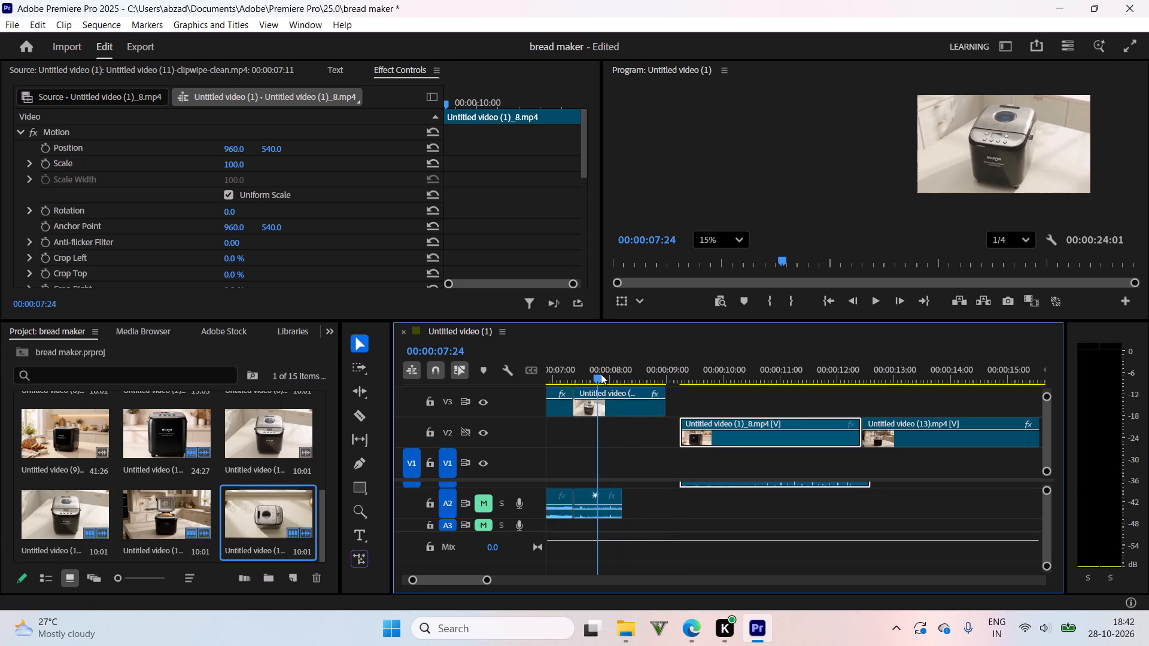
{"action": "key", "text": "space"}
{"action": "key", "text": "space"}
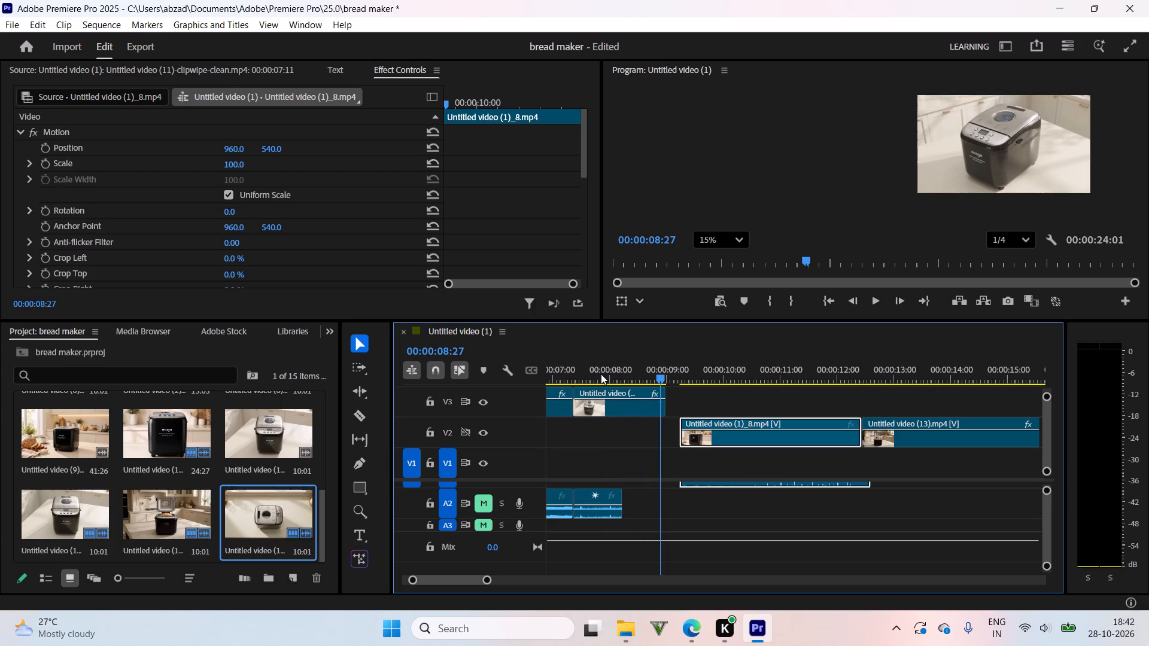
Trim the end of the Untitled video (11)-clipwipe-clean.mp4 clip on V3 to 00:00:08:24 and play across the gap.
{"action": "left_click_drag", "start_coordinate": [648, 371], "coordinate": [642, 382]}
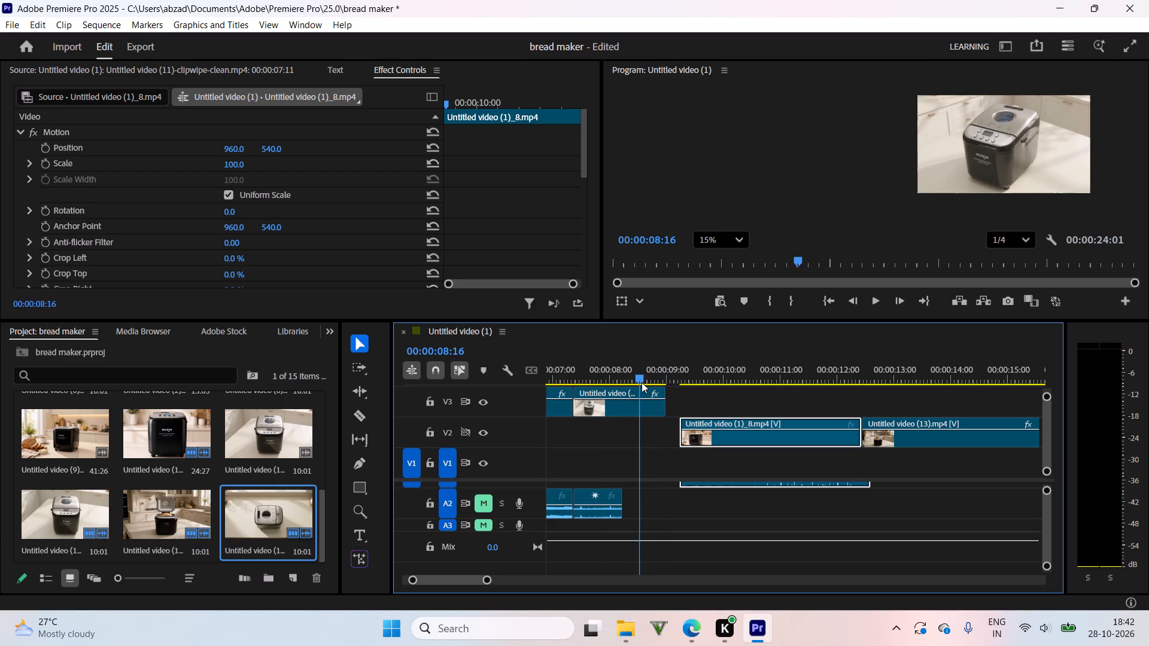
{"action": "left_click_drag", "start_coordinate": [642, 382], "coordinate": [649, 462]}
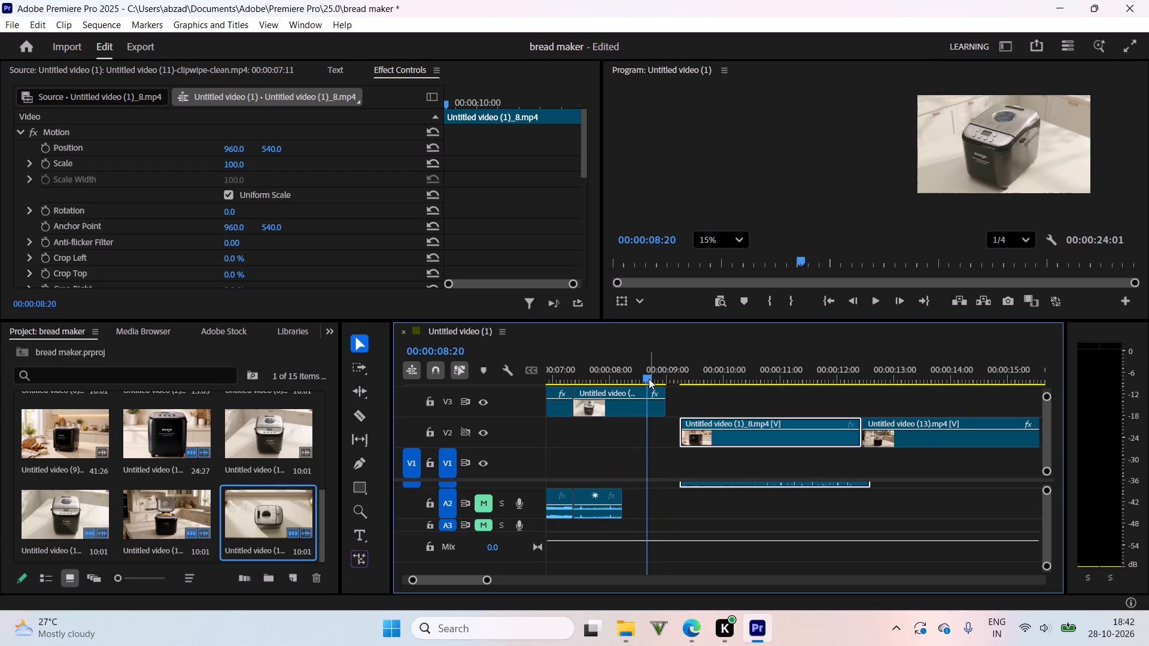
{"action": "left_click_drag", "start_coordinate": [649, 379], "coordinate": [656, 379]}
{"action": "left_click_drag", "start_coordinate": [666, 391], "coordinate": [653, 403]}
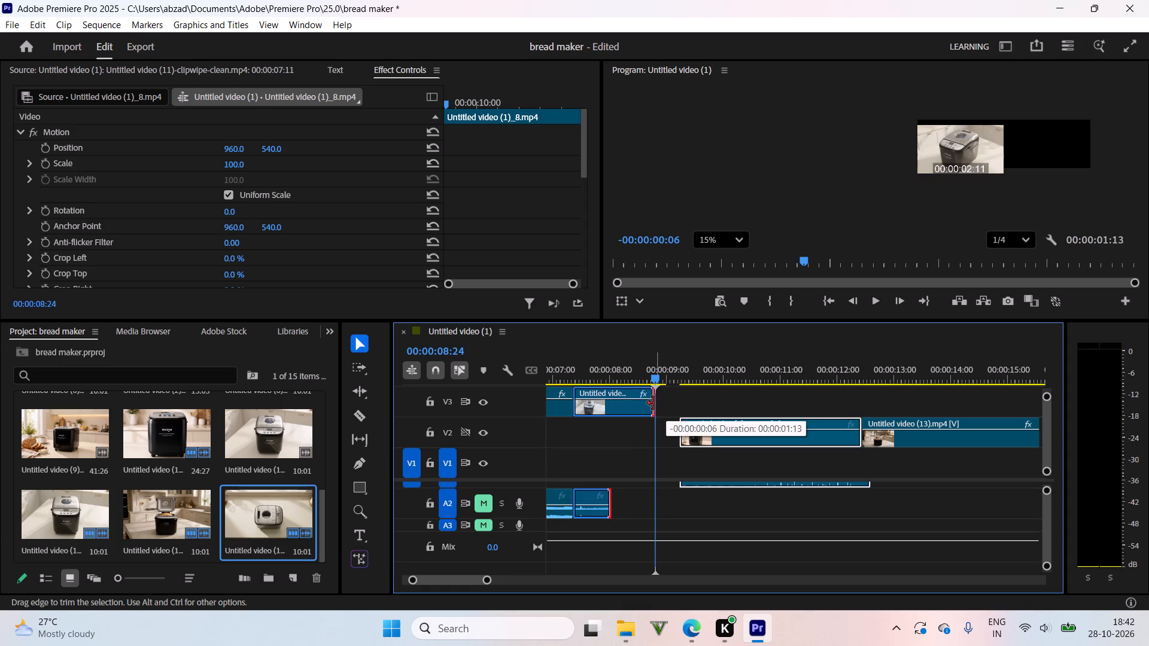
{"action": "left_click_drag", "start_coordinate": [653, 403], "coordinate": [653, 403]}
{"action": "left_click", "coordinate": [640, 371]}
{"action": "key", "text": "space"}
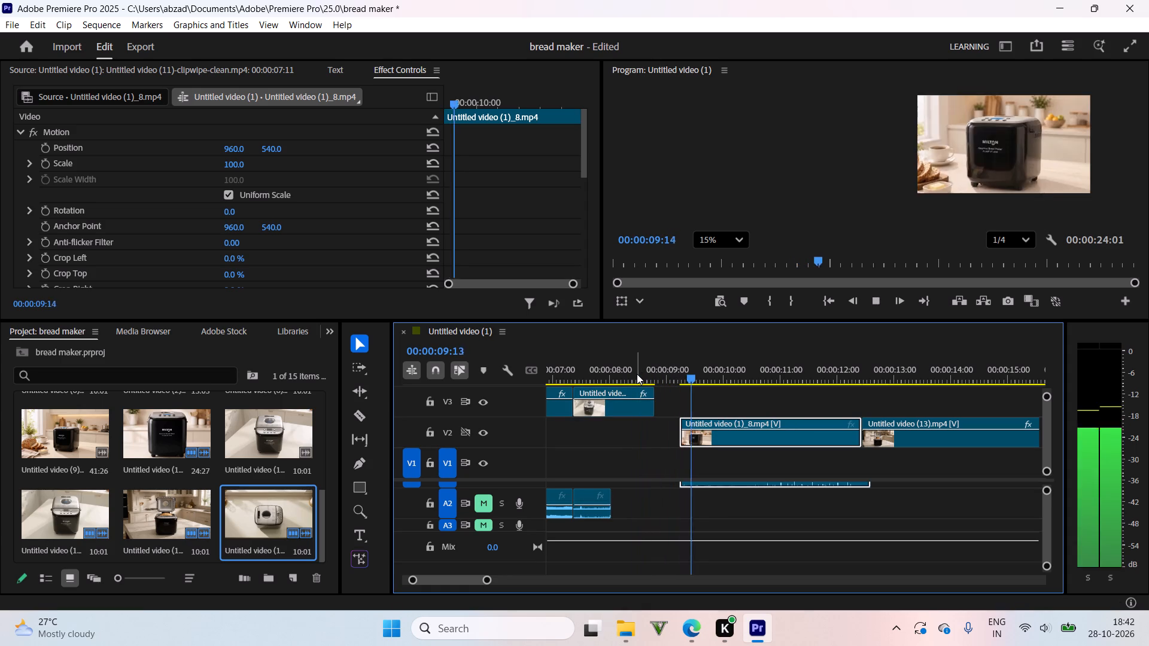
{"action": "left_click", "coordinate": [637, 375]}
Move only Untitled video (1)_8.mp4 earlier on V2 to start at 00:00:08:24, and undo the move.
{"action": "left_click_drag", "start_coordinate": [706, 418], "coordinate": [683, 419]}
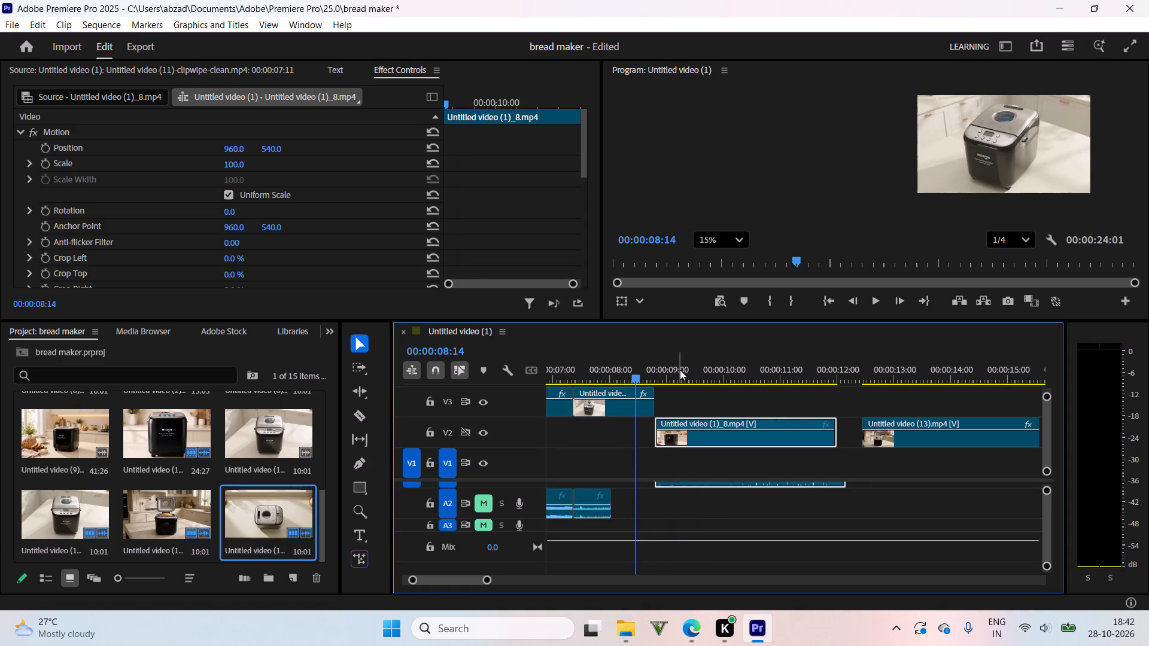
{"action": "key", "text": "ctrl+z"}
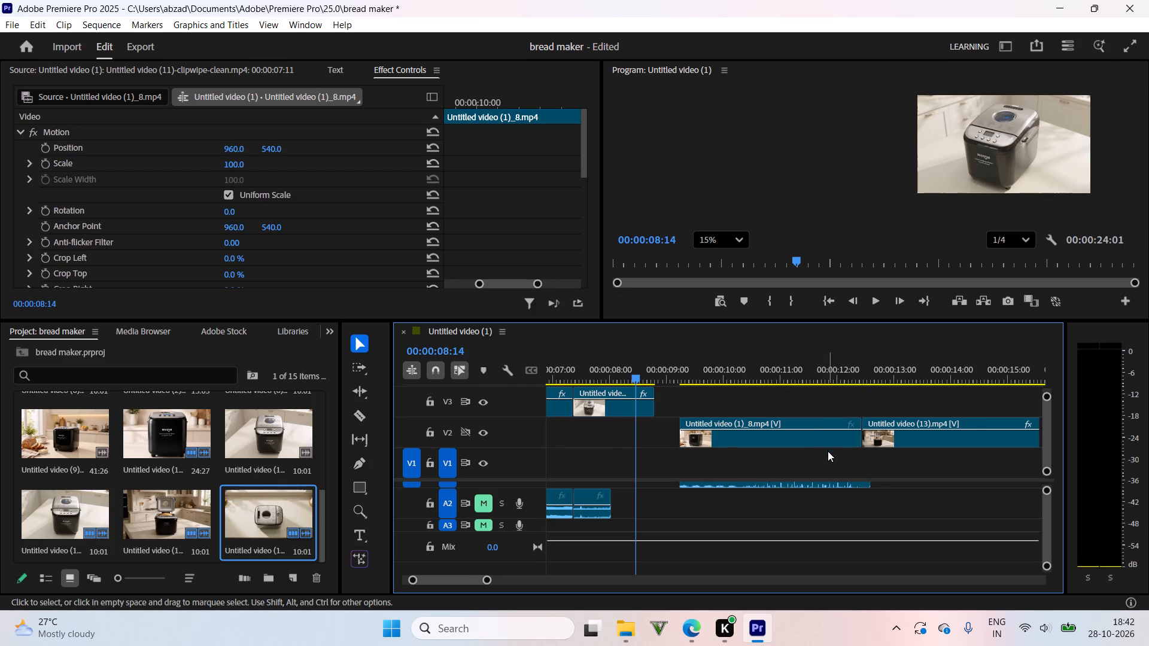
Move all the video and audio clips after the gap earlier together, so that Untitled video (1)_8.mp4 starts at 00:00:08:24 on V2.
{"action": "scroll", "coordinate": [828, 451], "scroll_direction": "up", "scroll_amount": 4, "text": "alt"}
{"action": "scroll", "coordinate": [822, 450], "scroll_direction": "down", "scroll_amount": 17, "text": "alt"}
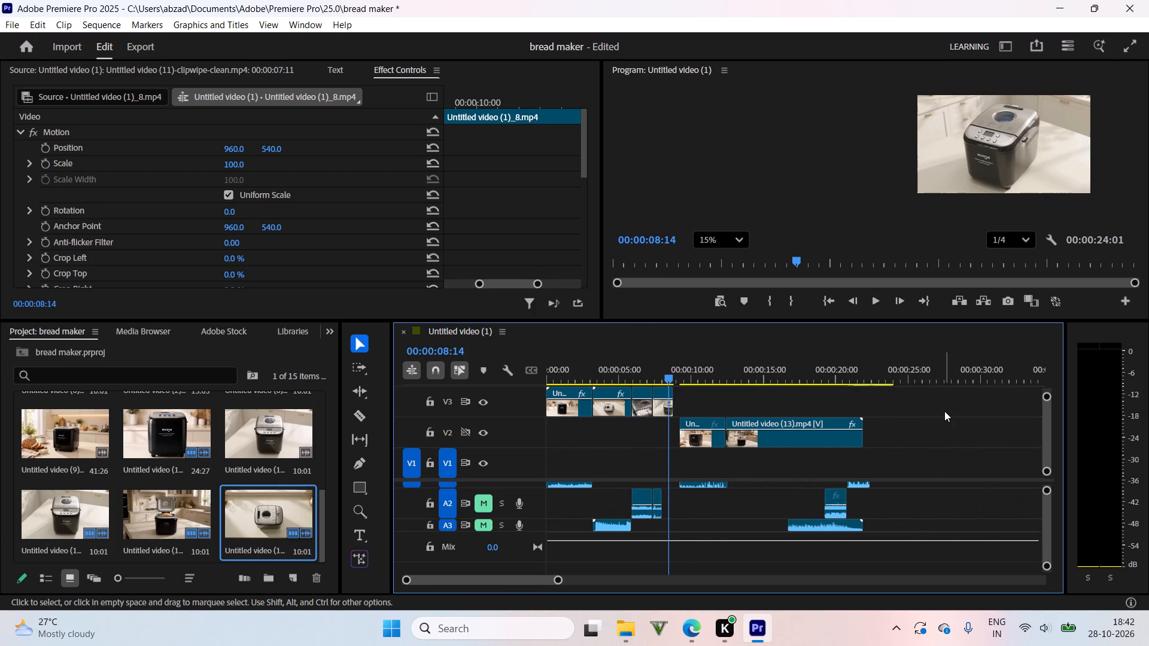
{"action": "left_click_drag", "start_coordinate": [944, 410], "coordinate": [698, 521]}
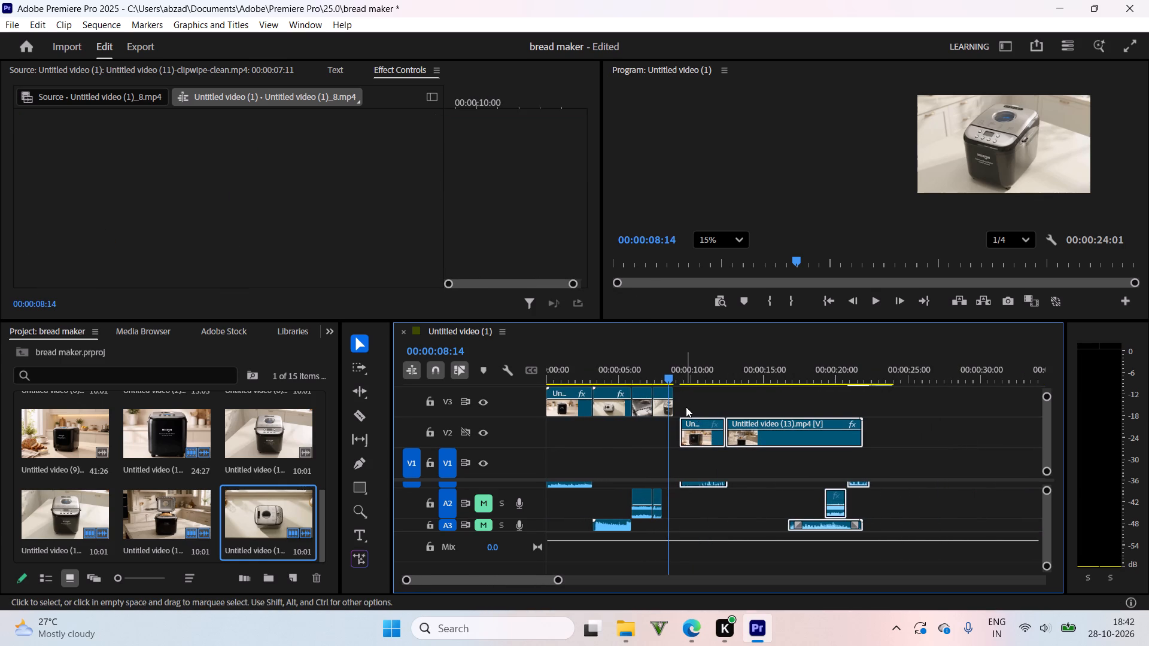
{"action": "left_click_drag", "start_coordinate": [691, 422], "coordinate": [685, 422]}
{"action": "scroll", "coordinate": [675, 371], "scroll_direction": "up", "scroll_amount": 8, "text": "alt"}
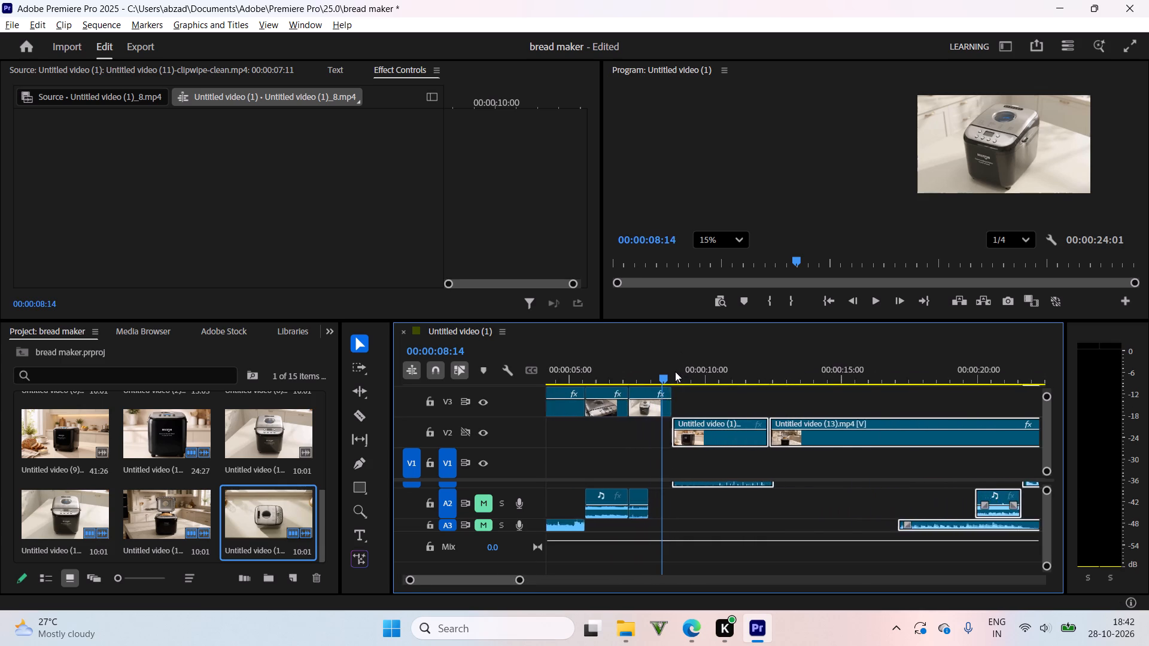
{"action": "scroll", "coordinate": [675, 371], "scroll_direction": "up", "scroll_amount": 7, "text": "alt"}
Play and scrub across the join at 00:00:08:24 to examine the cut between the two bread maker shots.
{"action": "left_click_drag", "start_coordinate": [639, 370], "coordinate": [625, 380]}
{"action": "key", "text": "space"}
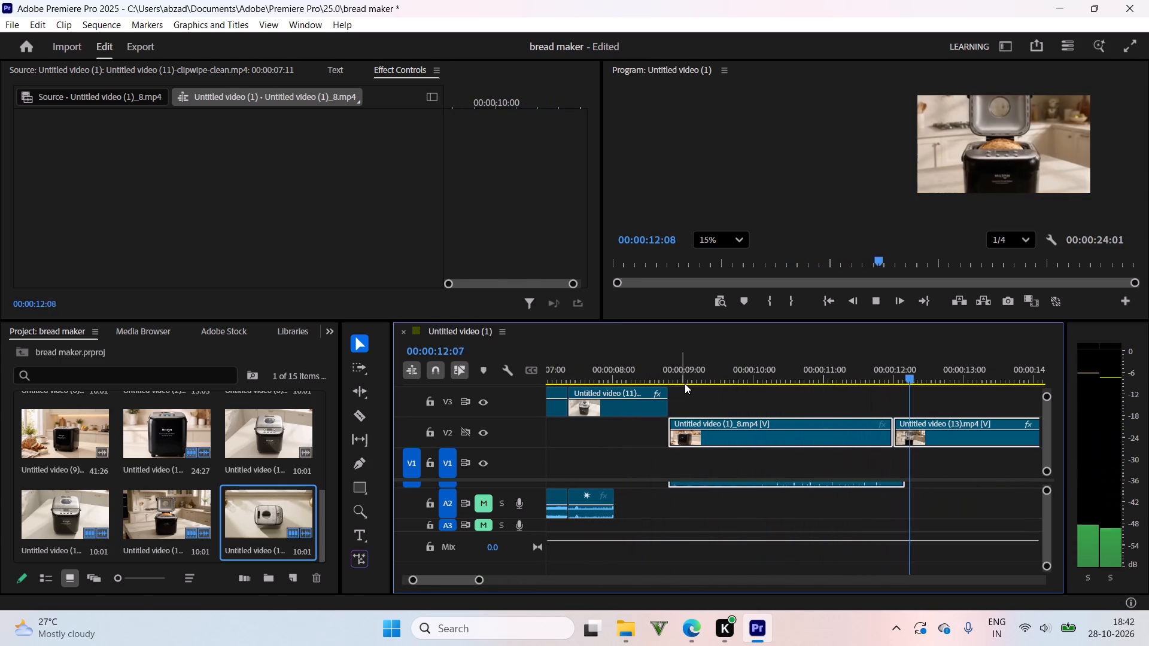
{"action": "left_click_drag", "start_coordinate": [735, 373], "coordinate": [729, 496]}
{"action": "key", "text": "space"}
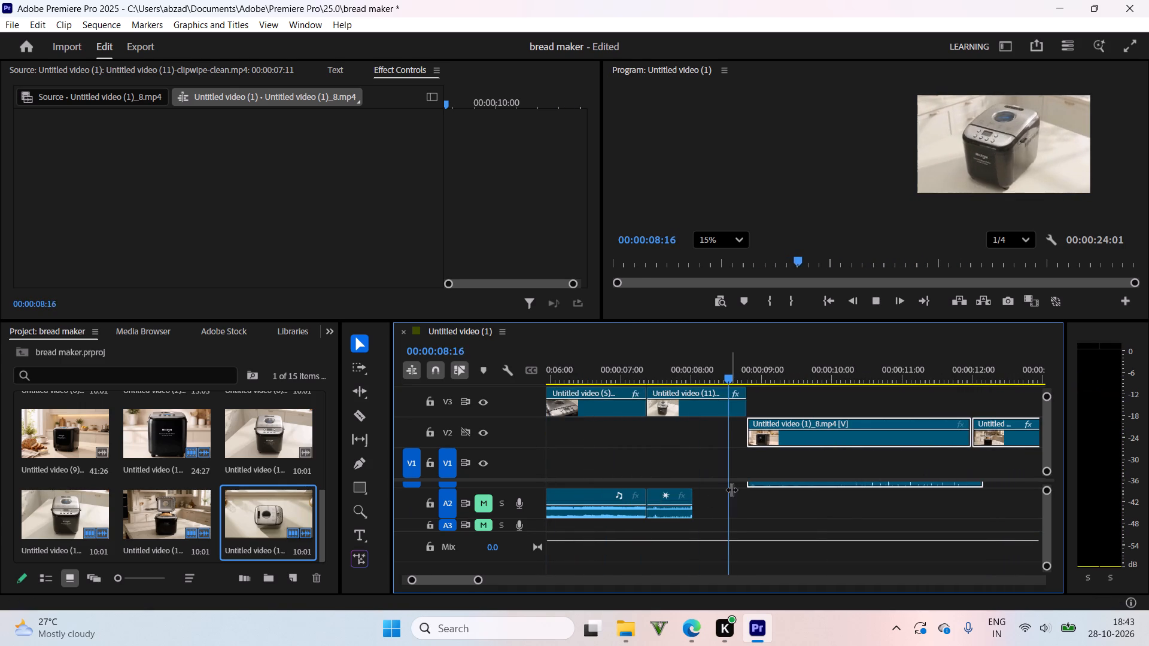
{"action": "left_click_drag", "start_coordinate": [738, 376], "coordinate": [731, 376]}
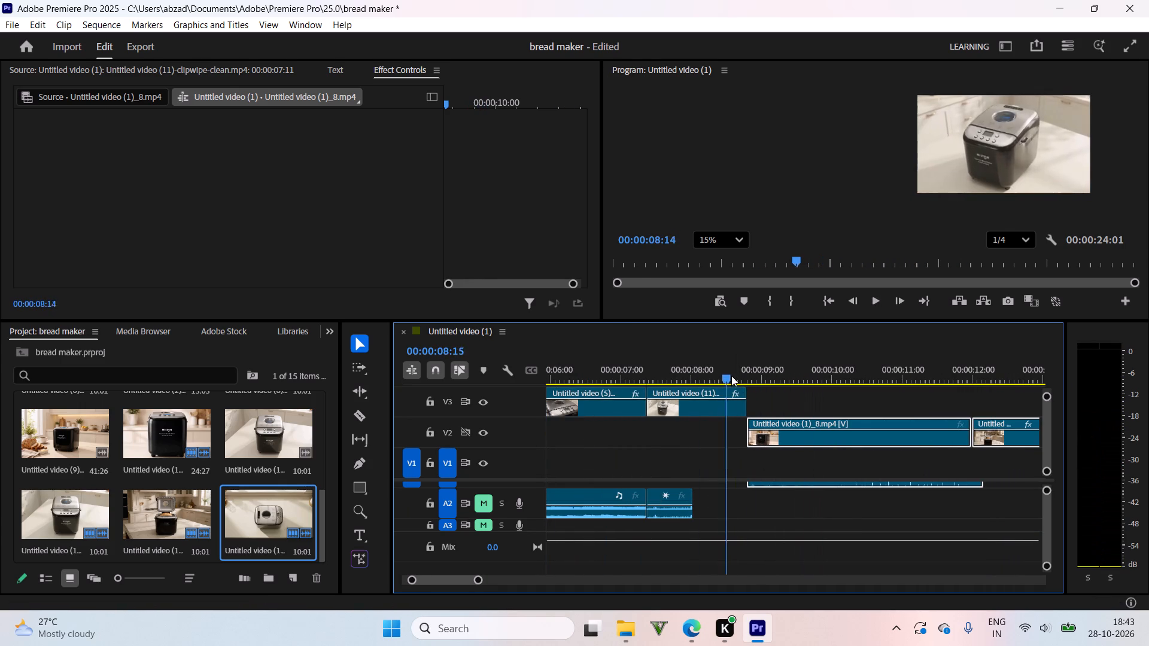
{"action": "left_click_drag", "start_coordinate": [731, 376], "coordinate": [747, 385]}
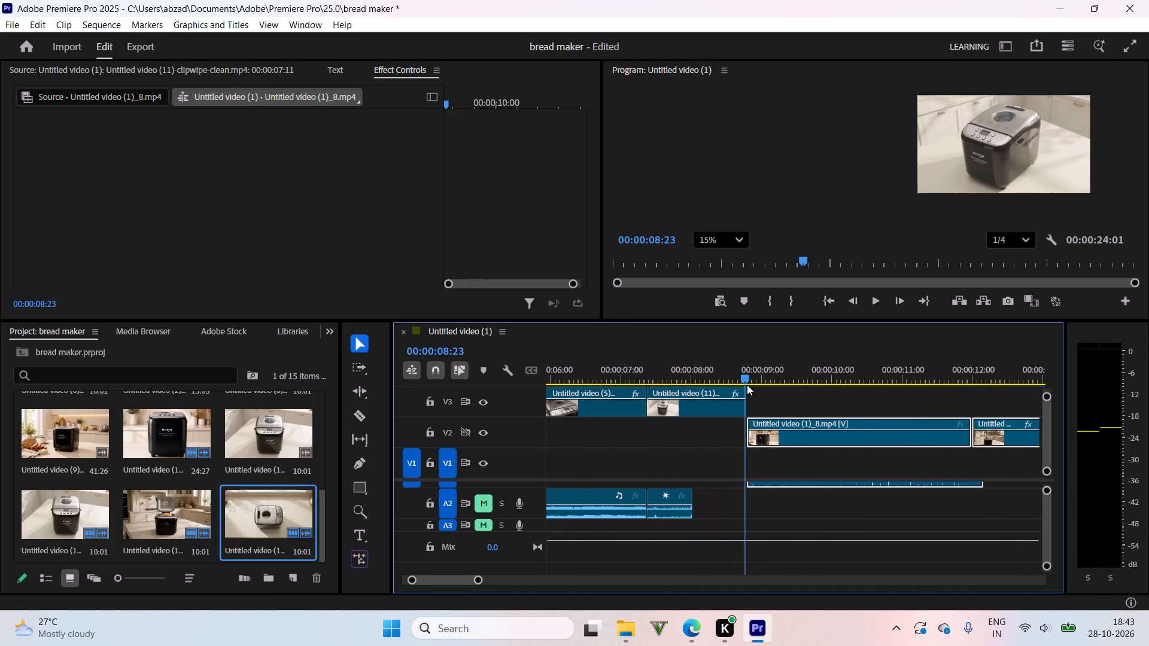
{"action": "left_click_drag", "start_coordinate": [747, 385], "coordinate": [724, 401]}
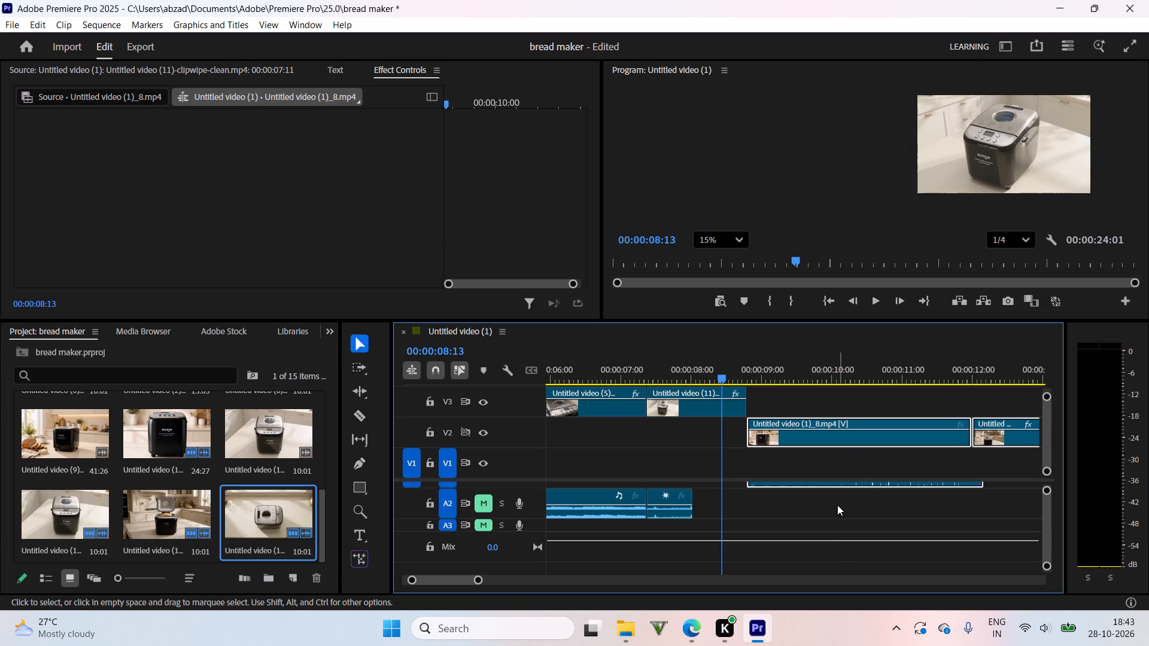
Move only Untitled video (1)_8.mp4 up to V3, directly after the Untitled video (11) clip, and play across the join.
{"action": "left_click", "coordinate": [837, 505]}
{"action": "left_click", "coordinate": [786, 503]}
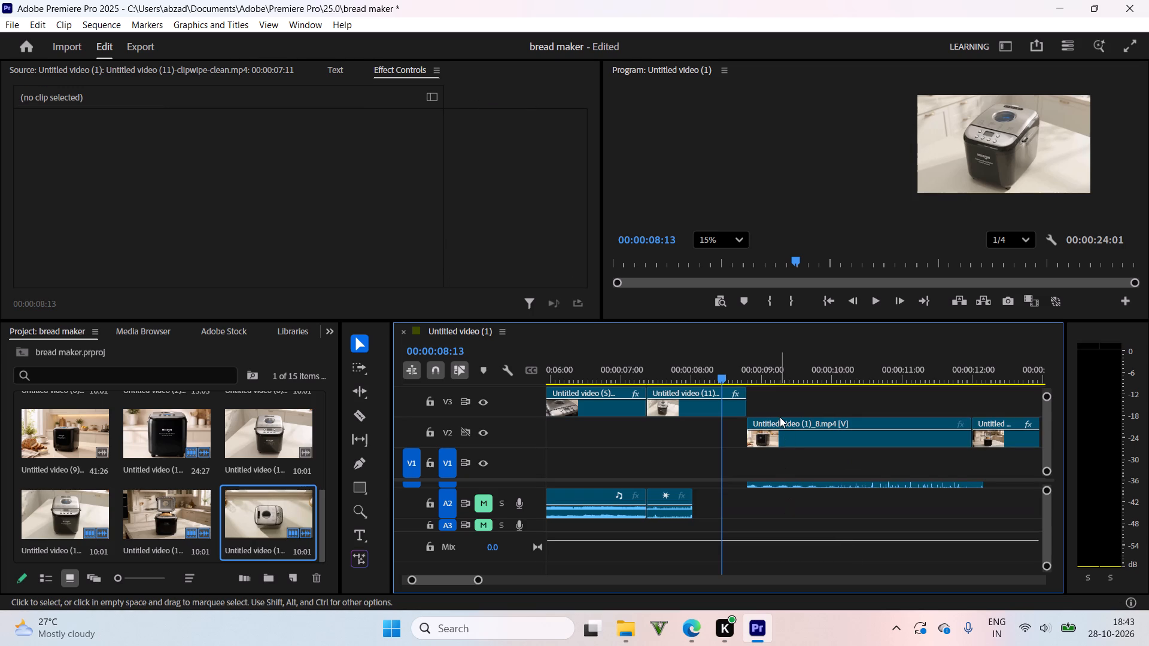
{"action": "left_click", "coordinate": [780, 417]}
{"action": "left_click", "coordinate": [799, 436]}
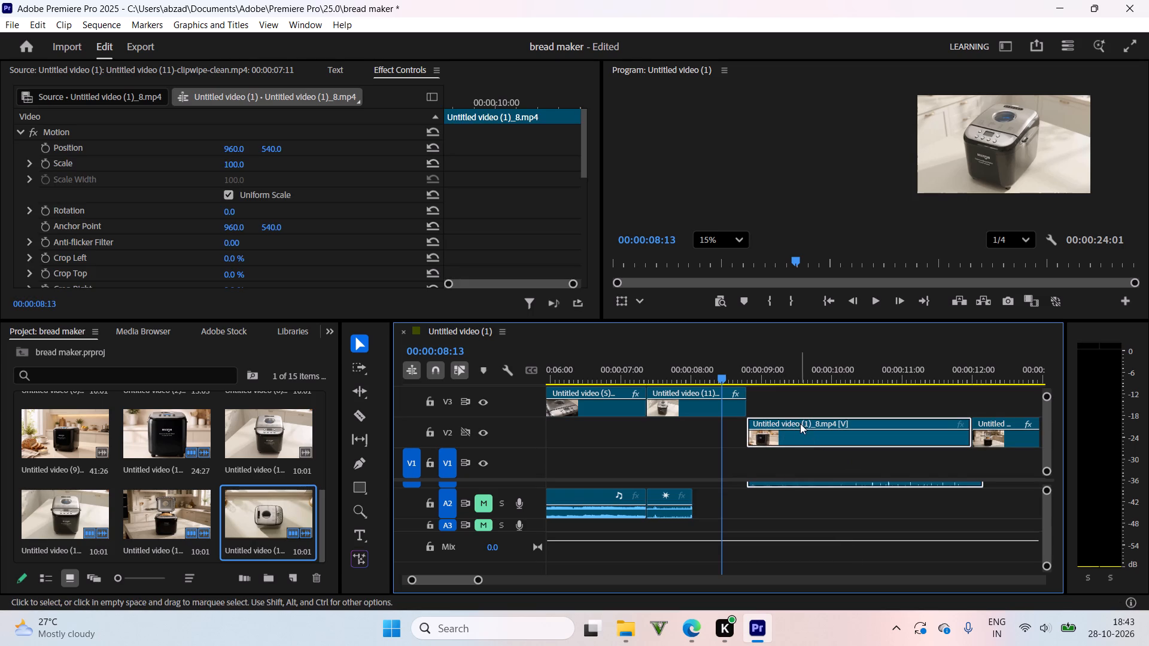
{"action": "left_click_drag", "start_coordinate": [799, 424], "coordinate": [795, 406]}
{"action": "left_click_drag", "start_coordinate": [756, 365], "coordinate": [743, 365]}
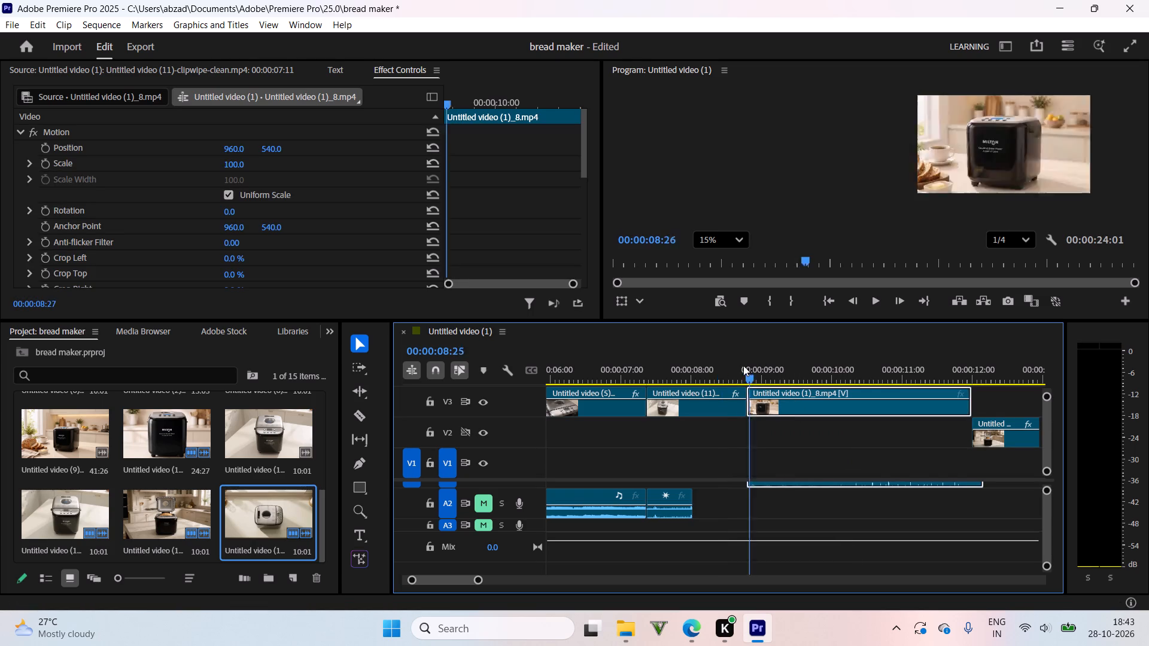
{"action": "left_click_drag", "start_coordinate": [743, 365], "coordinate": [689, 375]}
{"action": "key", "text": "space"}
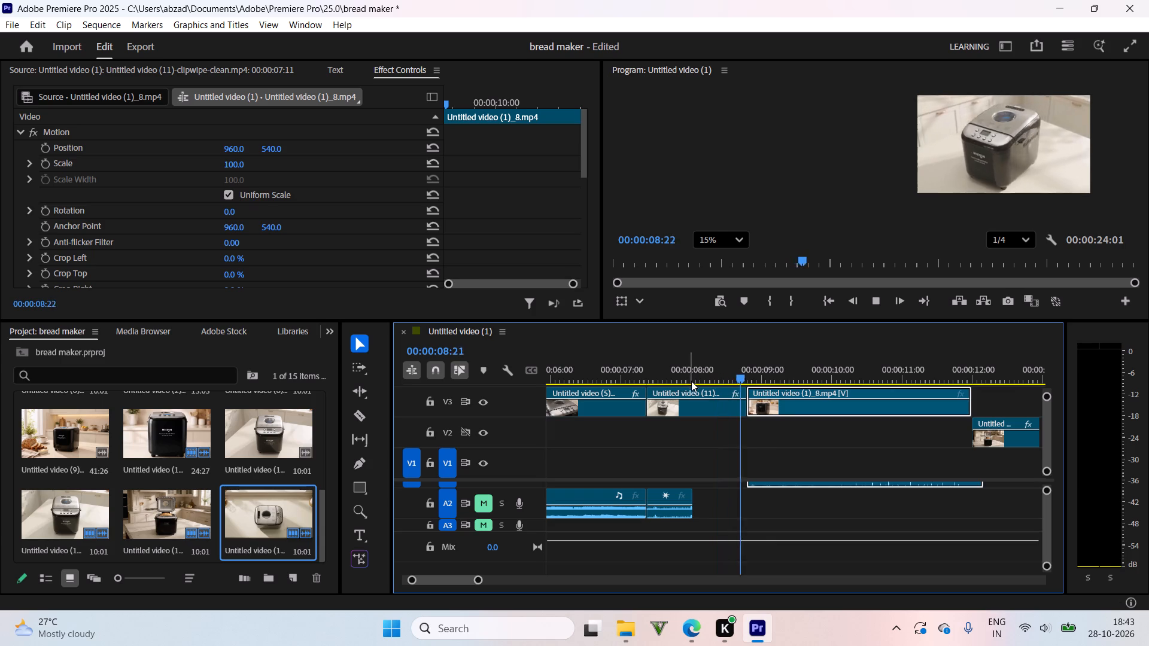
{"action": "left_click_drag", "start_coordinate": [727, 364], "coordinate": [724, 375]}
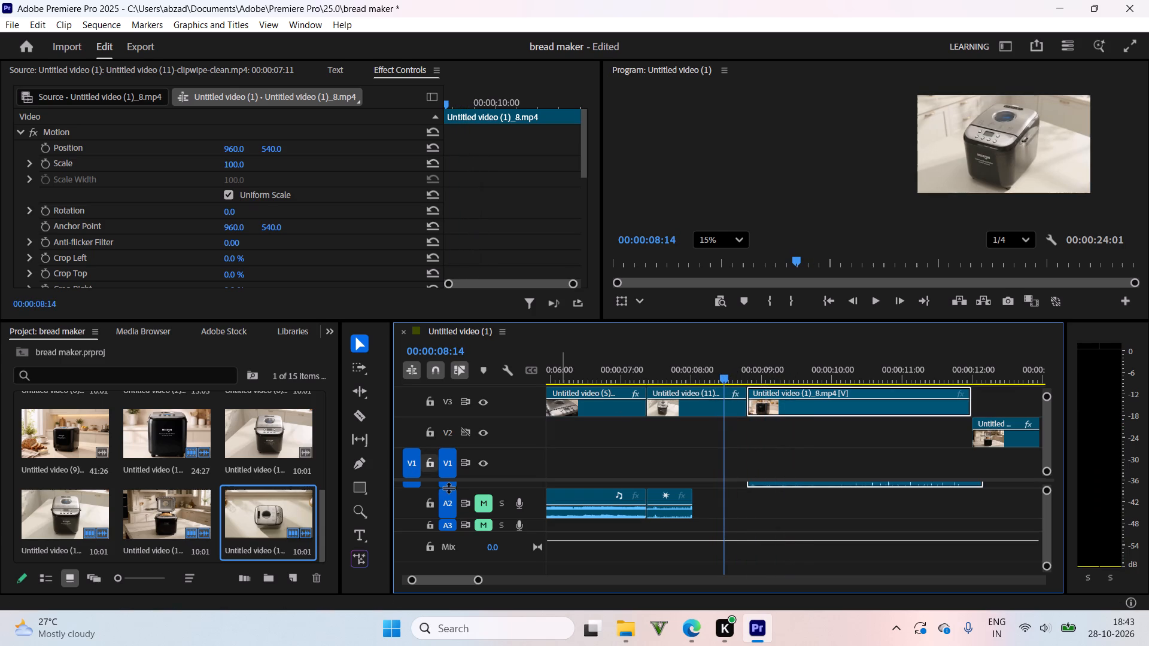
Apply a Cross Dissolve transition at the cut between Untitled video (11) and Untitled video (1)_8.mp4 on V3.
{"action": "scroll", "coordinate": [275, 326], "scroll_direction": "up", "scroll_amount": 4}
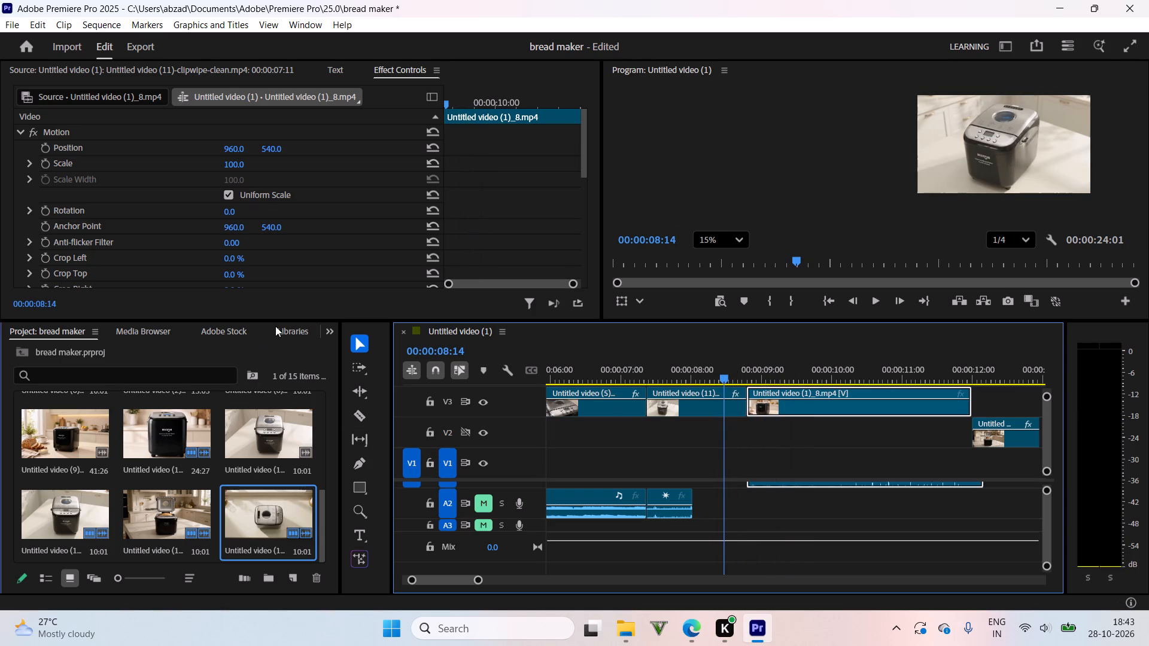
{"action": "scroll", "coordinate": [276, 327], "scroll_direction": "down", "scroll_amount": 1}
{"action": "scroll", "coordinate": [190, 331], "scroll_direction": "down", "scroll_amount": 5}
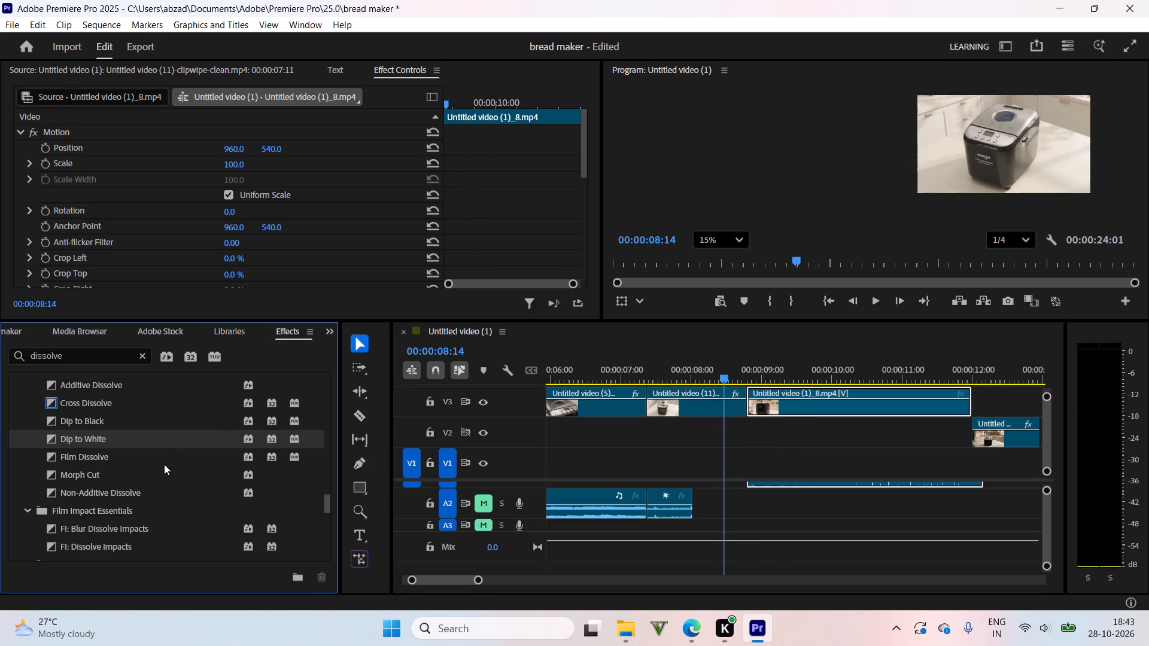
{"action": "left_click_drag", "start_coordinate": [93, 401], "coordinate": [435, 432]}
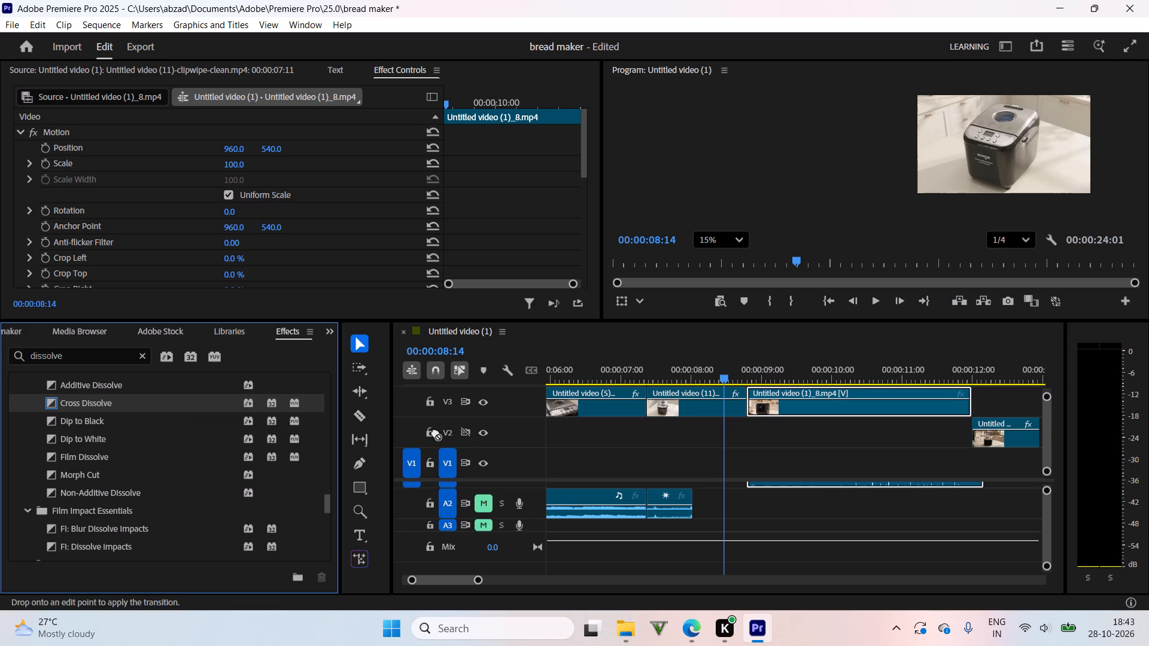
{"action": "left_click_drag", "start_coordinate": [435, 432], "coordinate": [748, 415]}
Shorten the Cross Dissolve around the V3 cut so it starts at about 00:00:08:13, and return to 00:00:08:01.
{"action": "left_click_drag", "start_coordinate": [713, 407], "coordinate": [727, 410]}
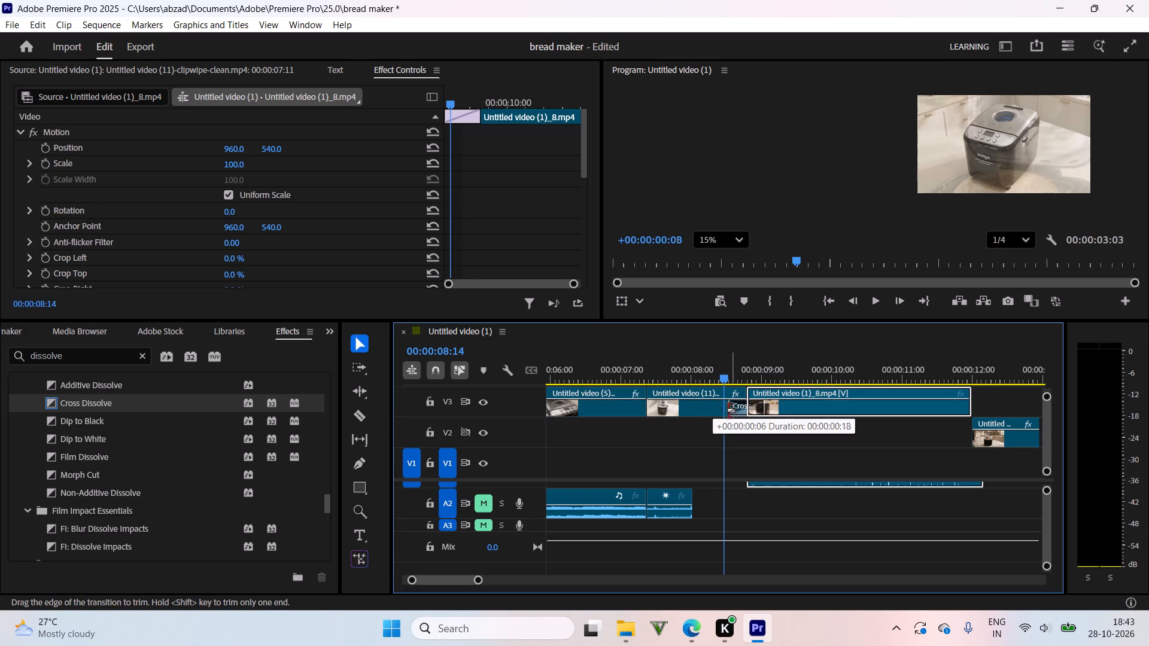
{"action": "left_click_drag", "start_coordinate": [727, 410], "coordinate": [722, 412]}
{"action": "left_click", "coordinate": [695, 366]}
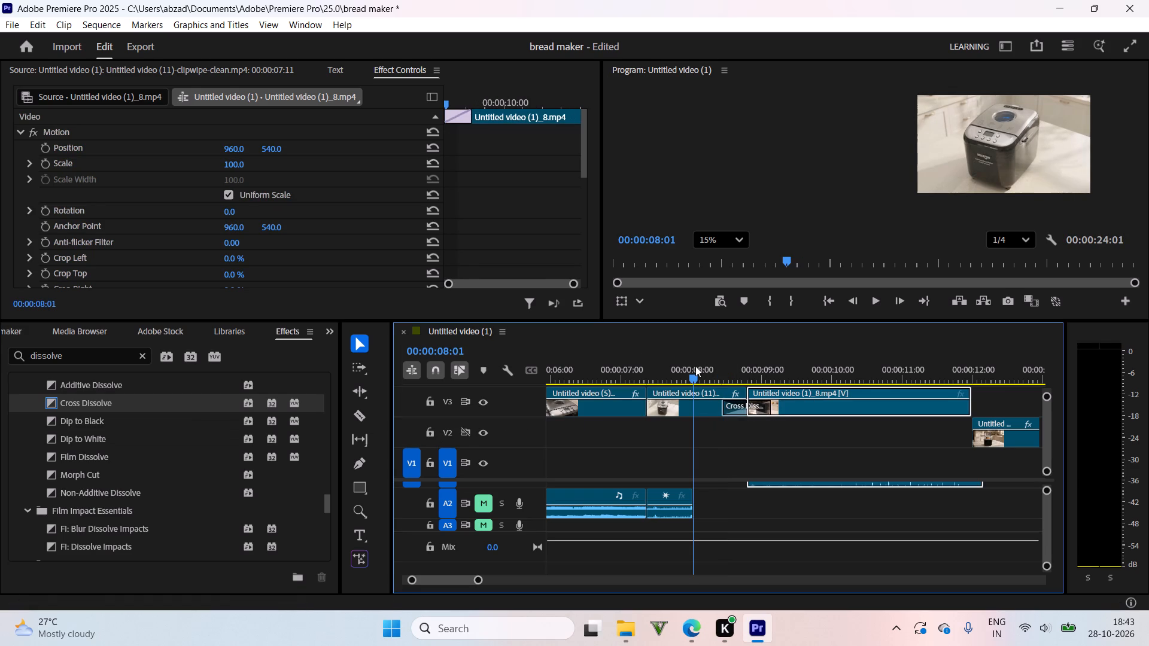
Play and scrub across the shortened Cross Dissolve on V3 to examine the blend between the two bread maker shots.
{"action": "key", "text": "space"}
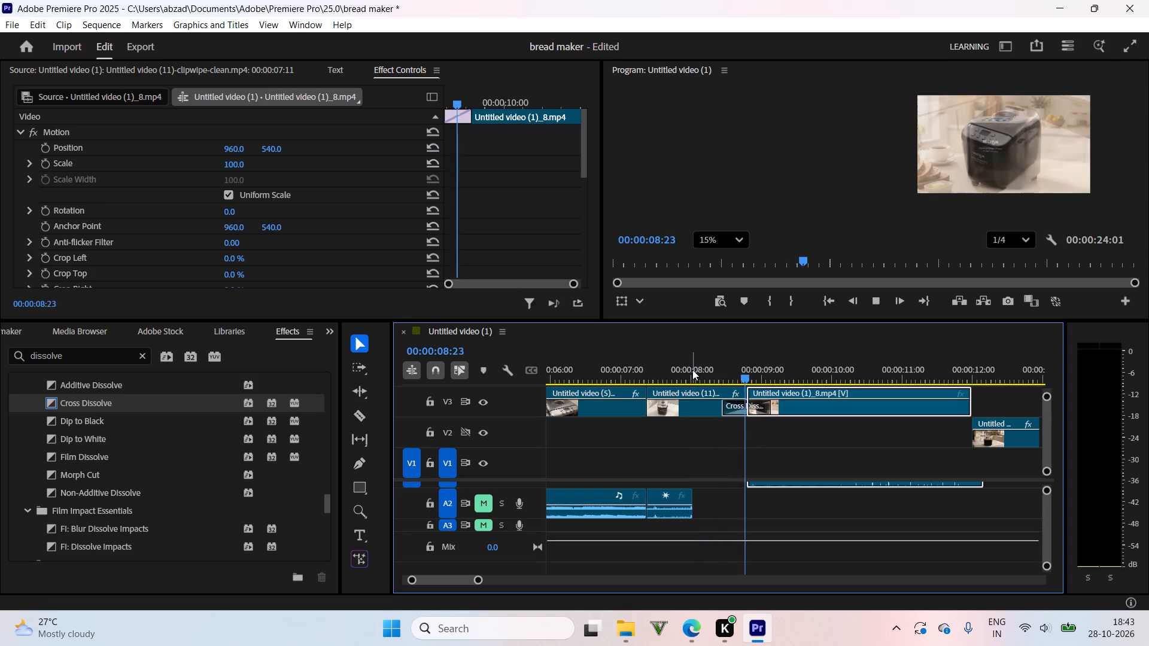
{"action": "left_click_drag", "start_coordinate": [736, 373], "coordinate": [724, 381]}
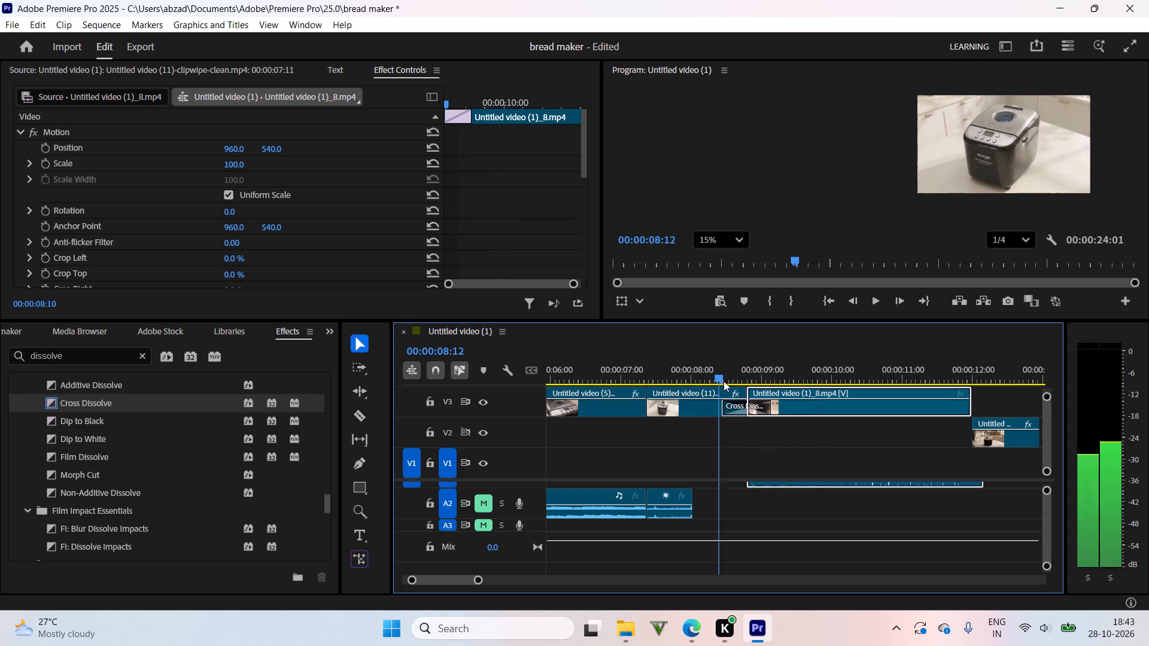
{"action": "left_click_drag", "start_coordinate": [724, 381], "coordinate": [737, 379]}
Undo the Cross Dissolve between Untitled video (11) and Untitled video (1)_8.mp4, apply Dip to White there instead, and preview it.
{"action": "key", "text": "z"}
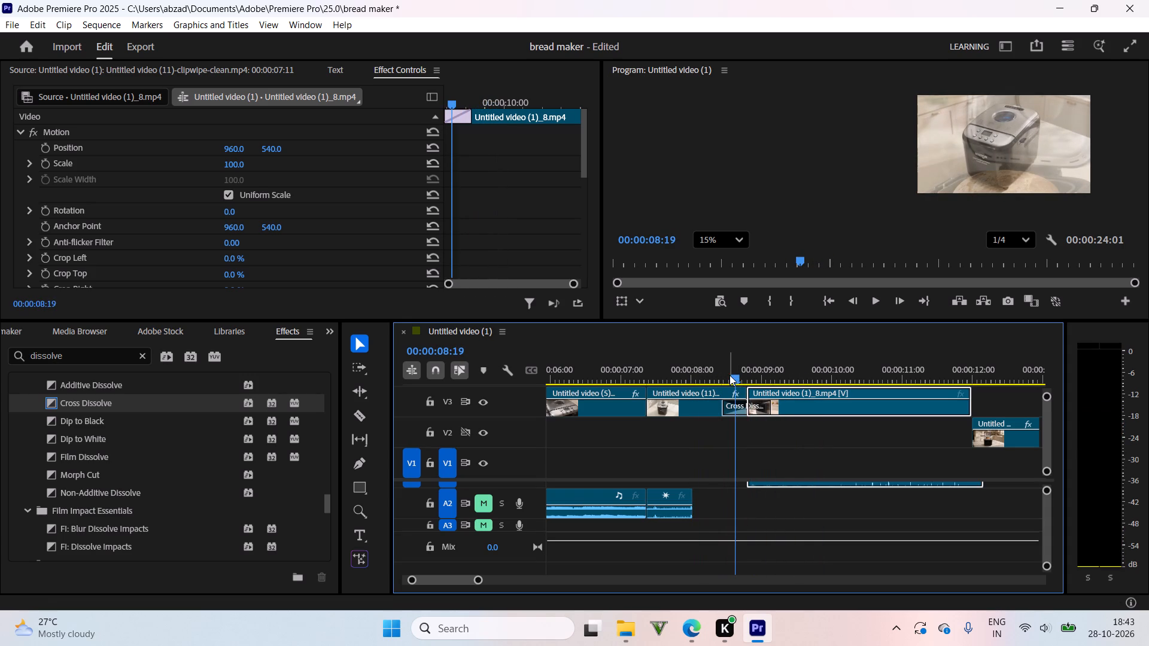
{"action": "key", "text": "ctrl+z"}
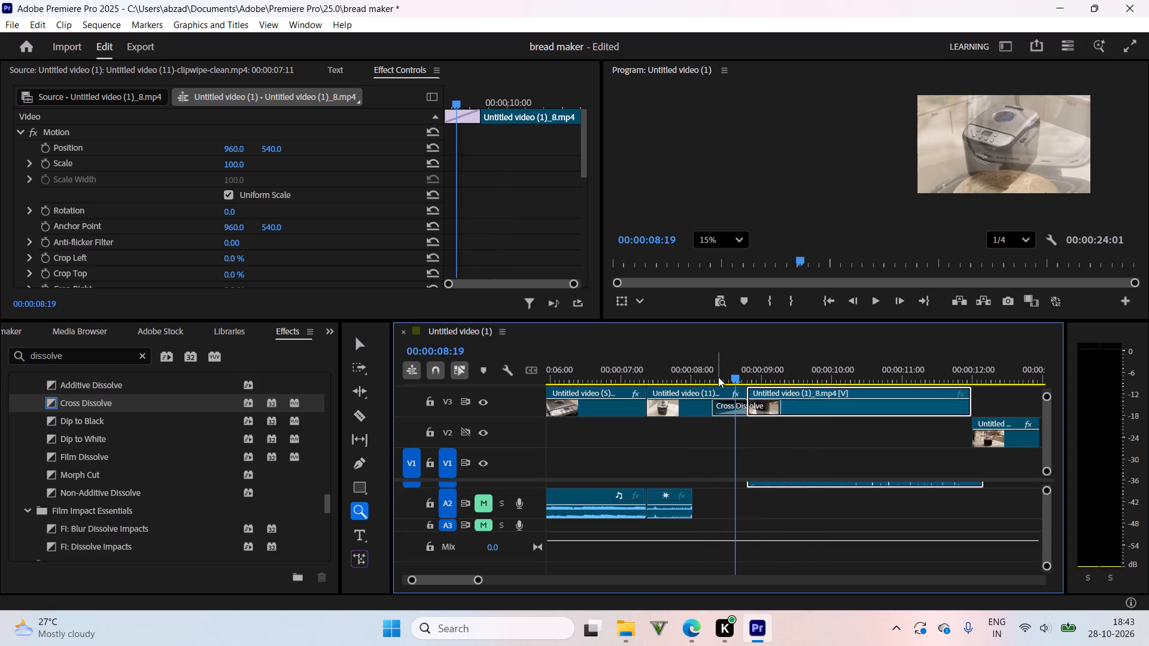
{"action": "key", "text": "ctrl+z"}
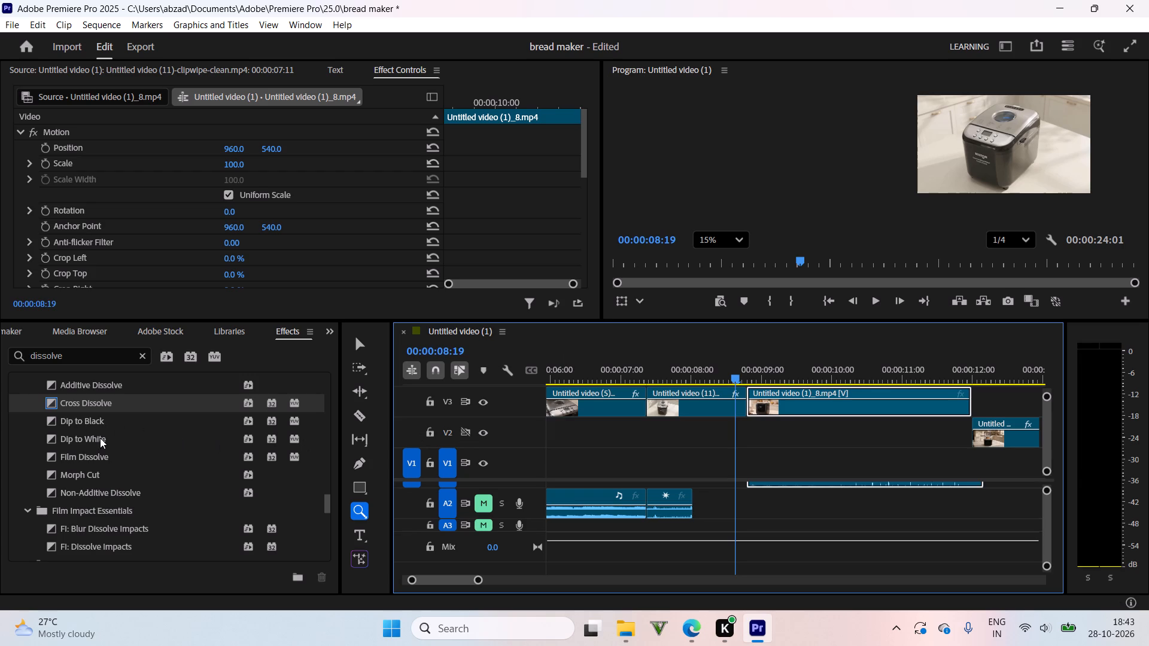
{"action": "left_click_drag", "start_coordinate": [96, 438], "coordinate": [743, 406]}
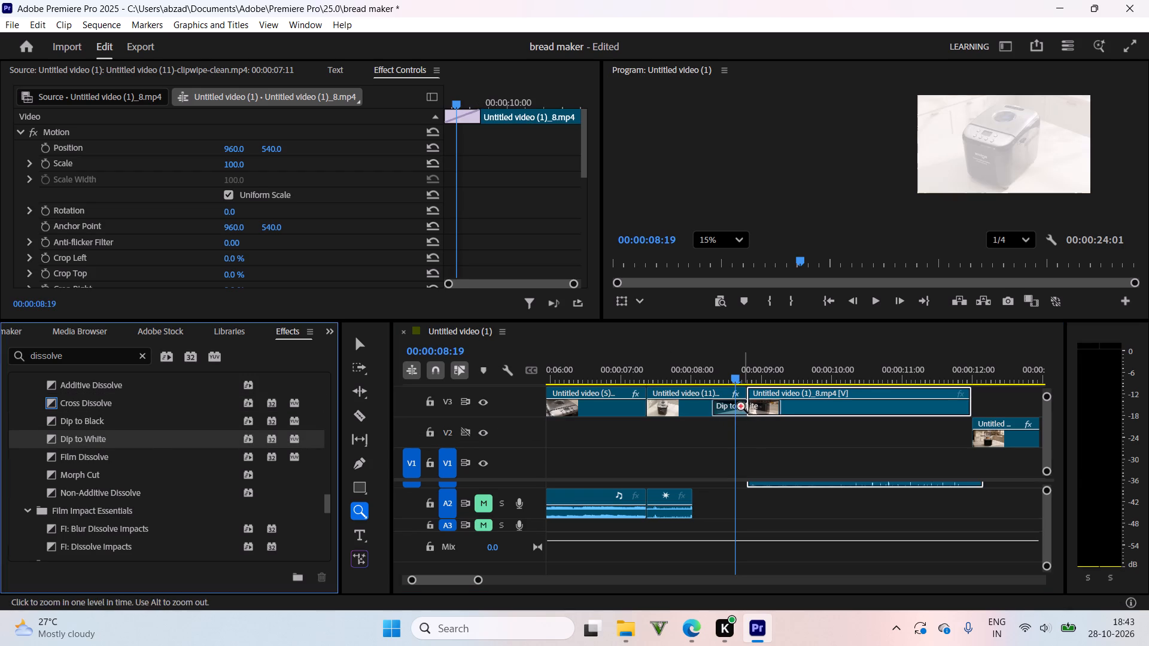
{"action": "left_click_drag", "start_coordinate": [724, 380], "coordinate": [682, 384]}
{"action": "key", "text": "space"}
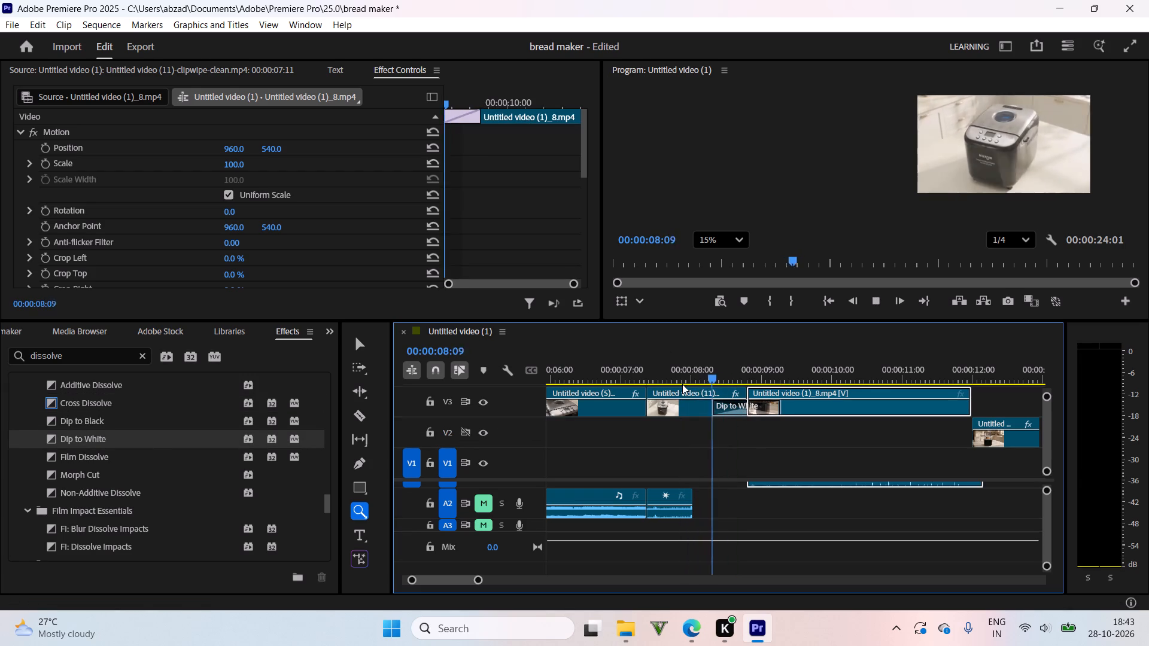
{"action": "left_click_drag", "start_coordinate": [713, 373], "coordinate": [708, 383]}
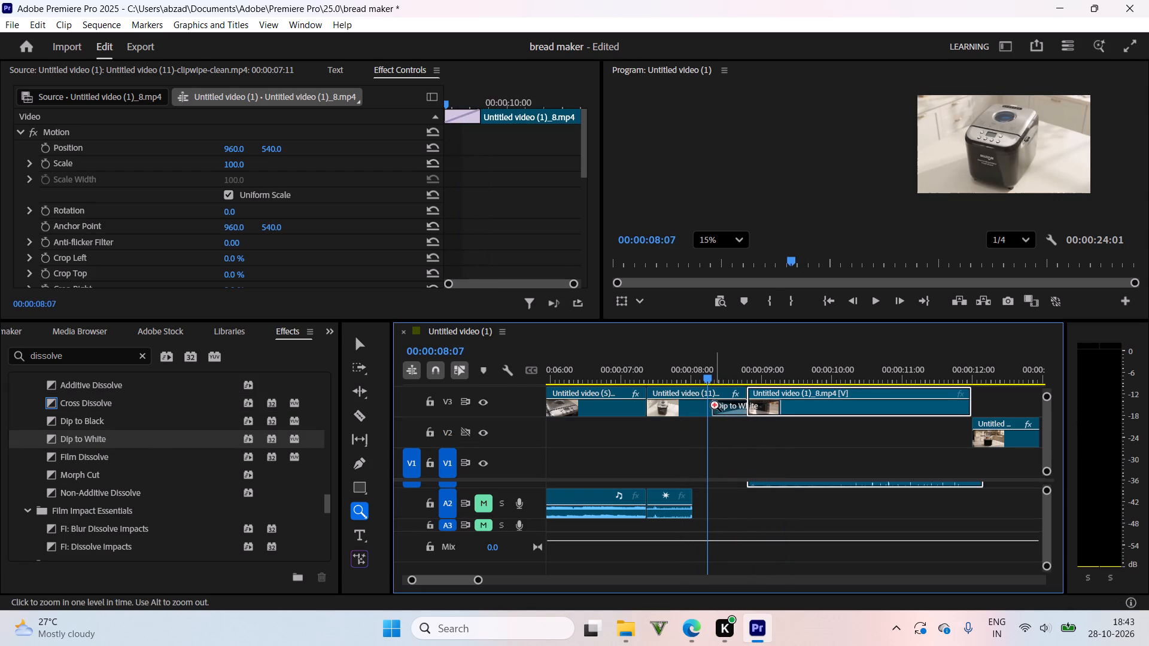
Shorten that Dip to White transition so it starts at about 00:00:08:13, and play the sequence through it.
{"action": "left_click", "coordinate": [366, 343]}
{"action": "left_click_drag", "start_coordinate": [714, 404], "coordinate": [724, 408]}
{"action": "key", "text": "space"}
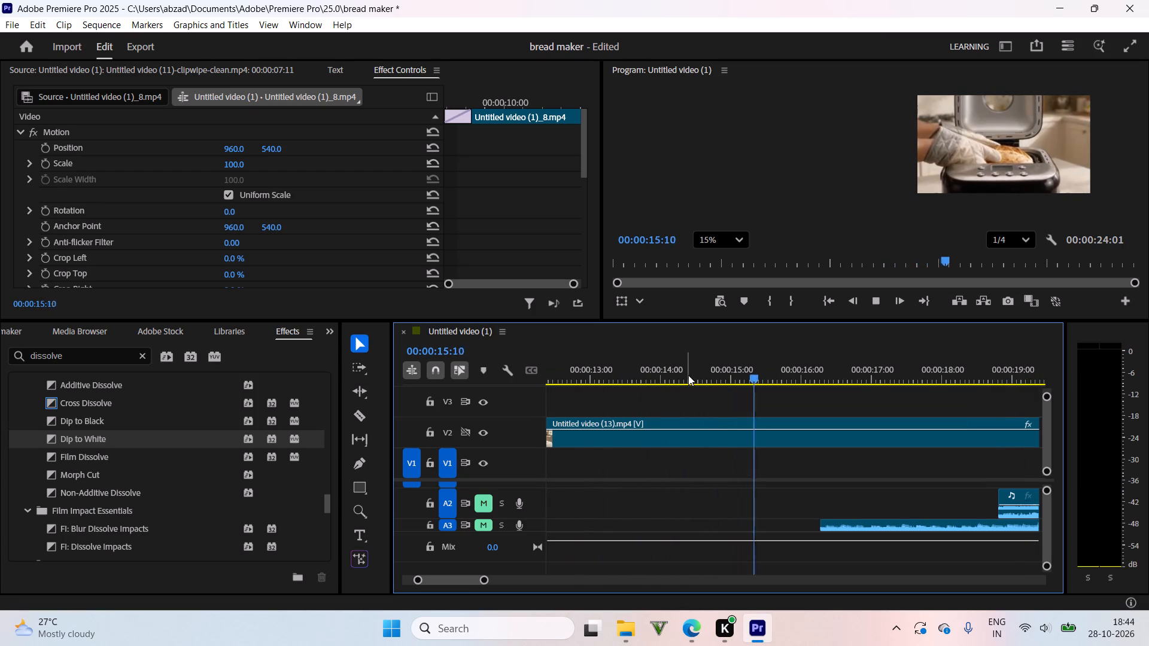
Check the join near 00:00:12:00 and move Untitled video (13).mp4 from V2 up to V3, directly after Untitled video (1)_8.mp4.
{"action": "left_click_drag", "start_coordinate": [688, 375], "coordinate": [691, 448]}
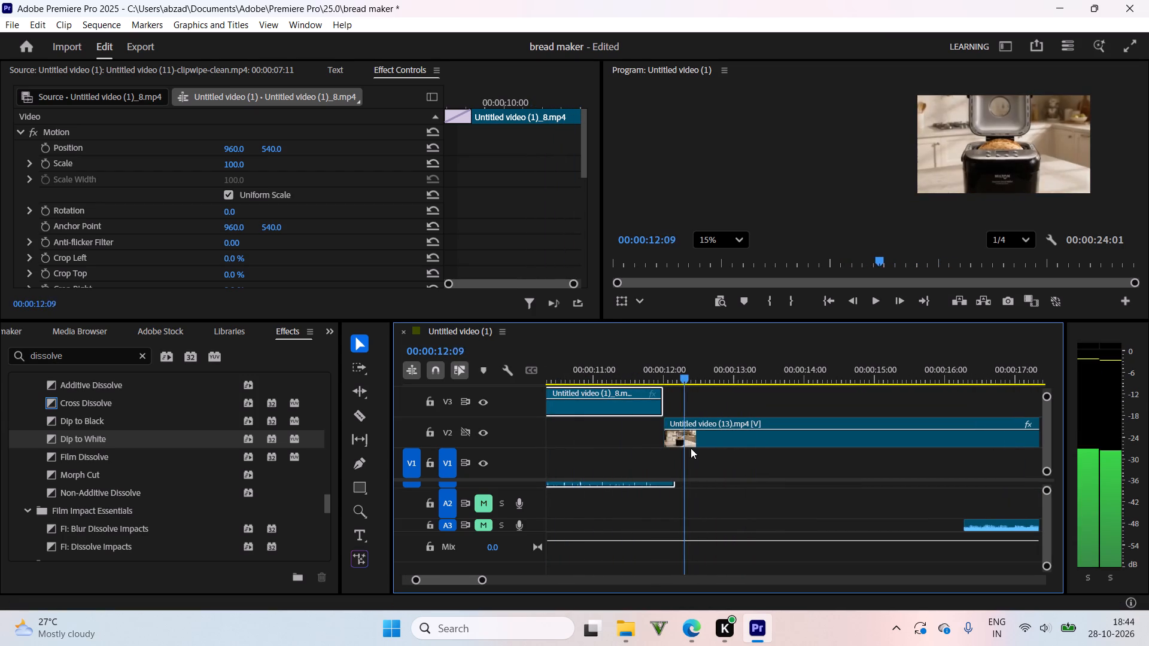
{"action": "left_click_drag", "start_coordinate": [691, 448], "coordinate": [637, 455]}
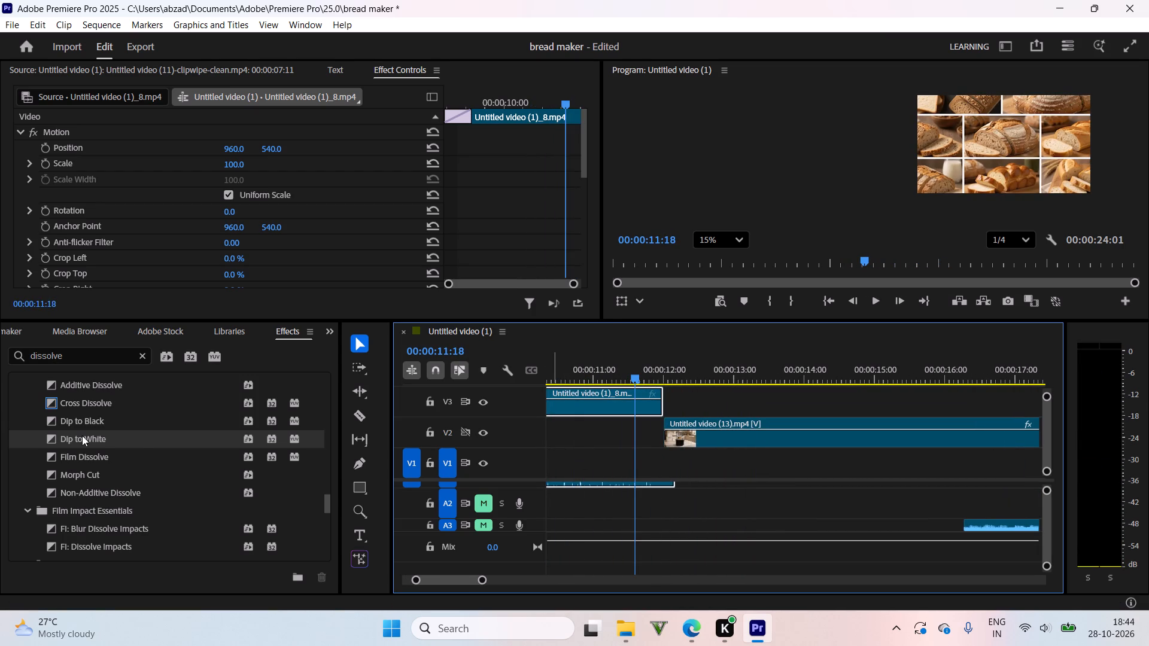
{"action": "left_click_drag", "start_coordinate": [636, 377], "coordinate": [682, 382]}
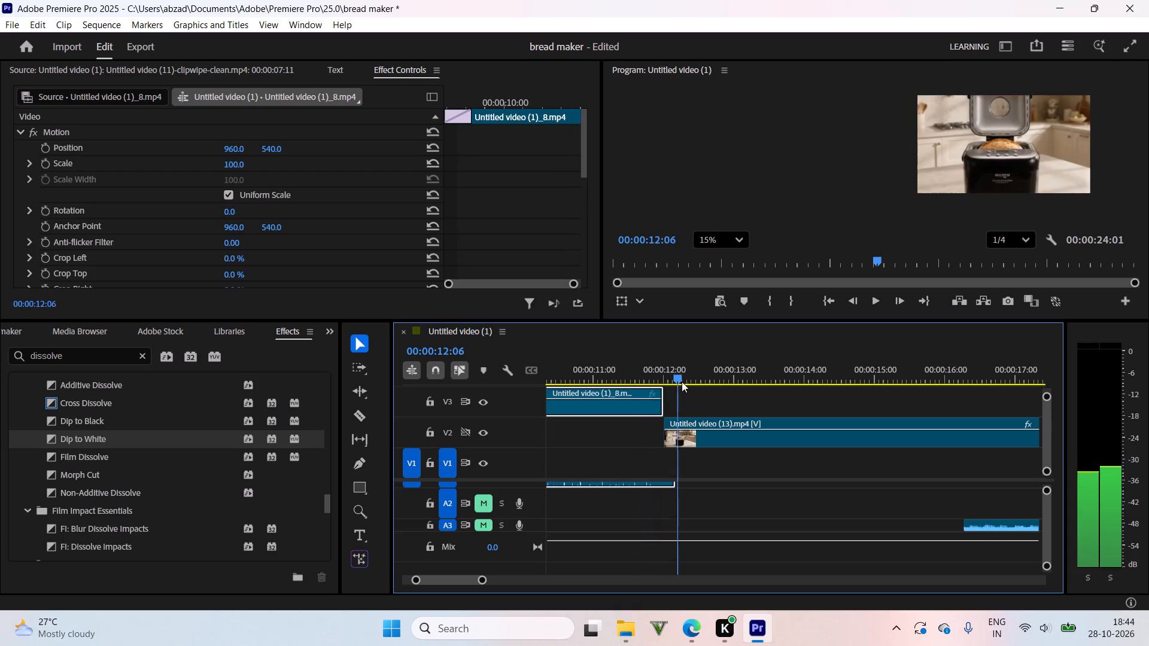
{"action": "left_click_drag", "start_coordinate": [682, 382], "coordinate": [677, 430]}
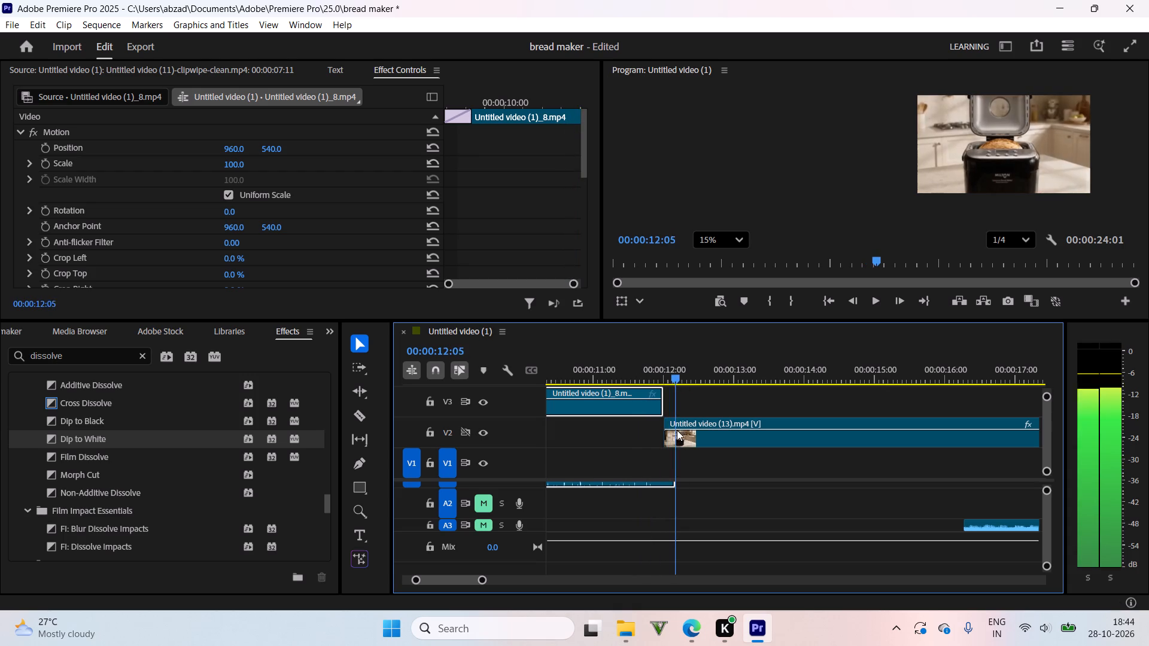
{"action": "left_click_drag", "start_coordinate": [677, 430], "coordinate": [649, 444]}
{"action": "left_click", "coordinate": [706, 421]}
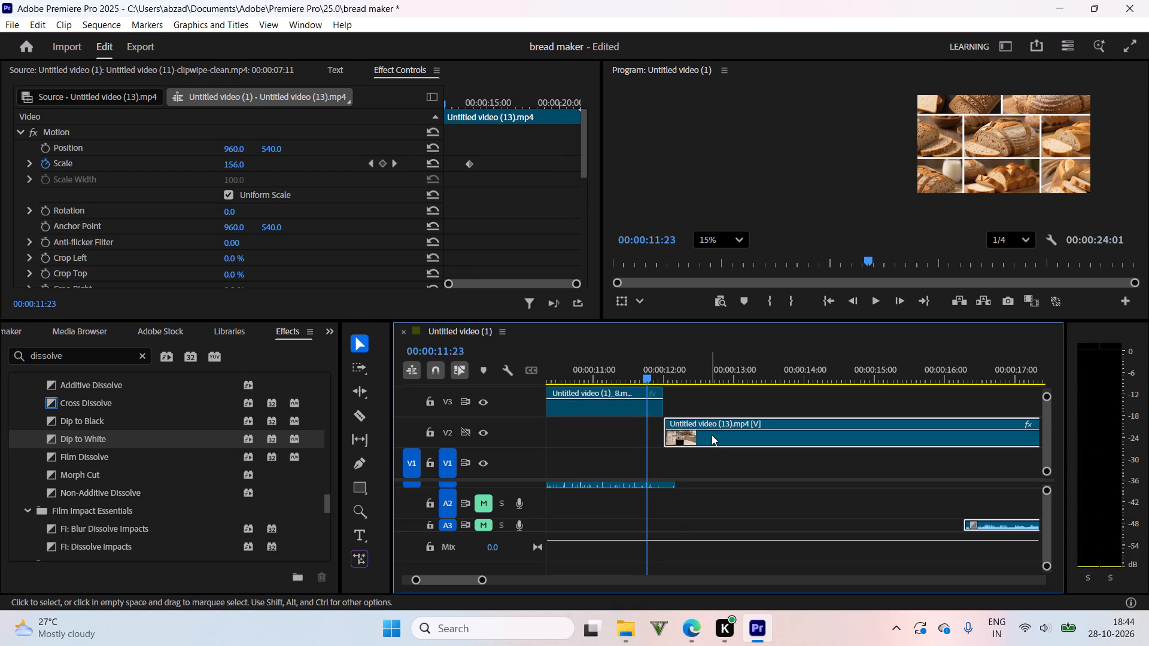
{"action": "left_click_drag", "start_coordinate": [712, 435], "coordinate": [713, 414]}
Add Dip to White at the cut into Untitled video (13).mp4, shorten it to start at about 00:00:11:21, and play onward.
{"action": "left_click_drag", "start_coordinate": [645, 373], "coordinate": [636, 373]}
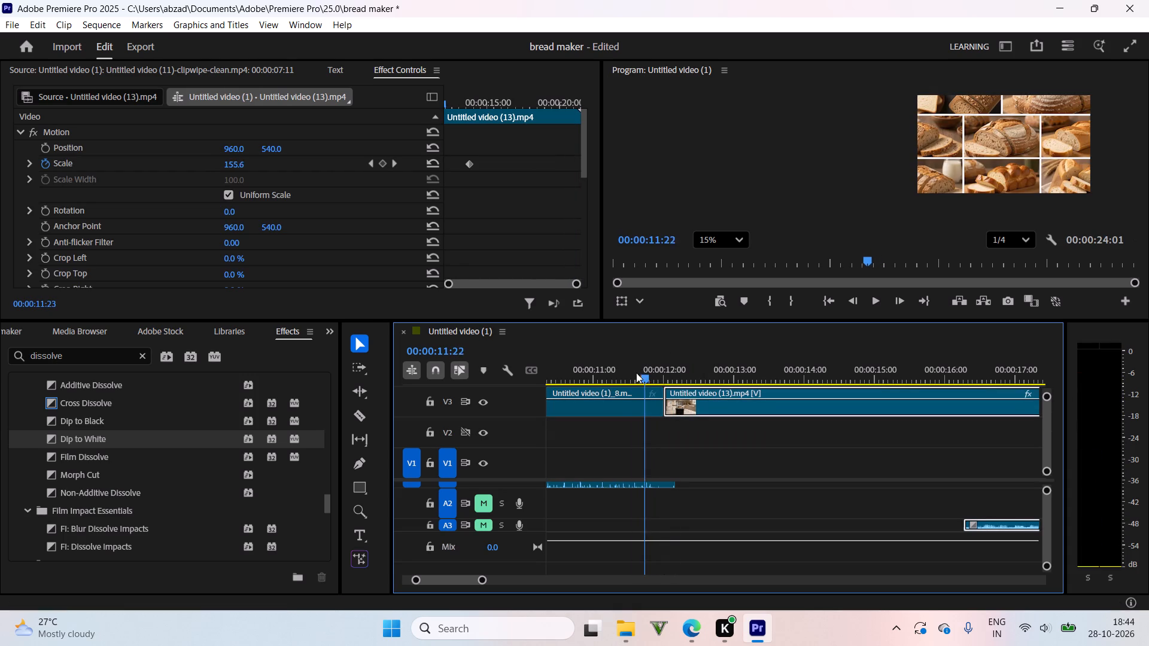
{"action": "left_click_drag", "start_coordinate": [636, 373], "coordinate": [634, 381]}
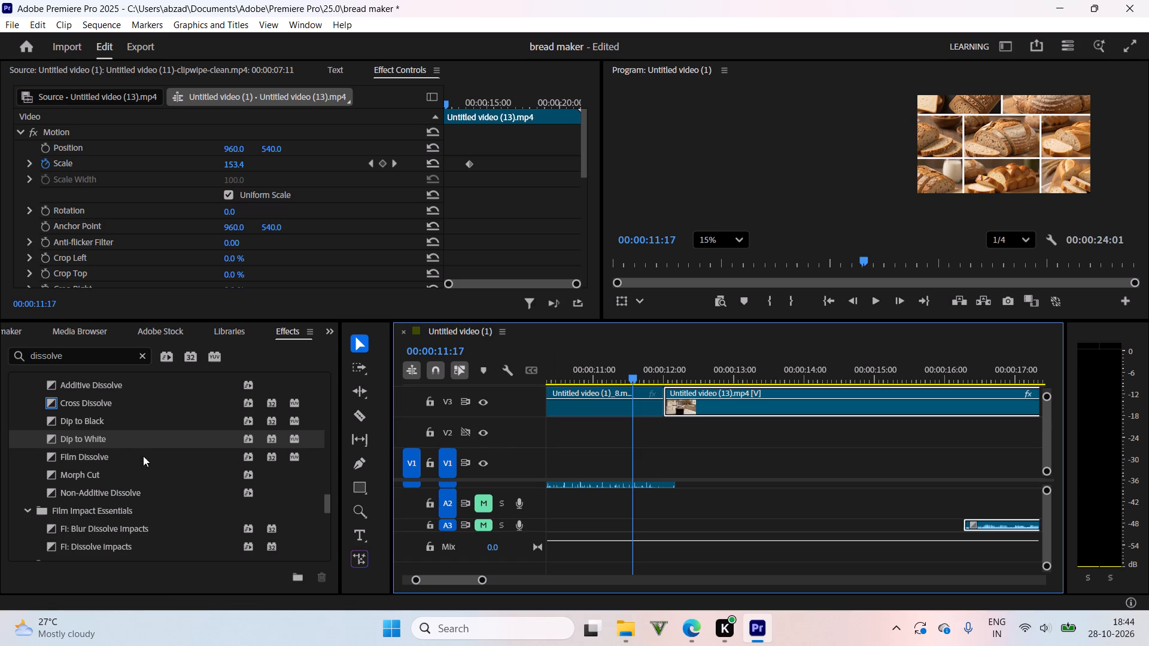
{"action": "left_click_drag", "start_coordinate": [75, 438], "coordinate": [664, 403]}
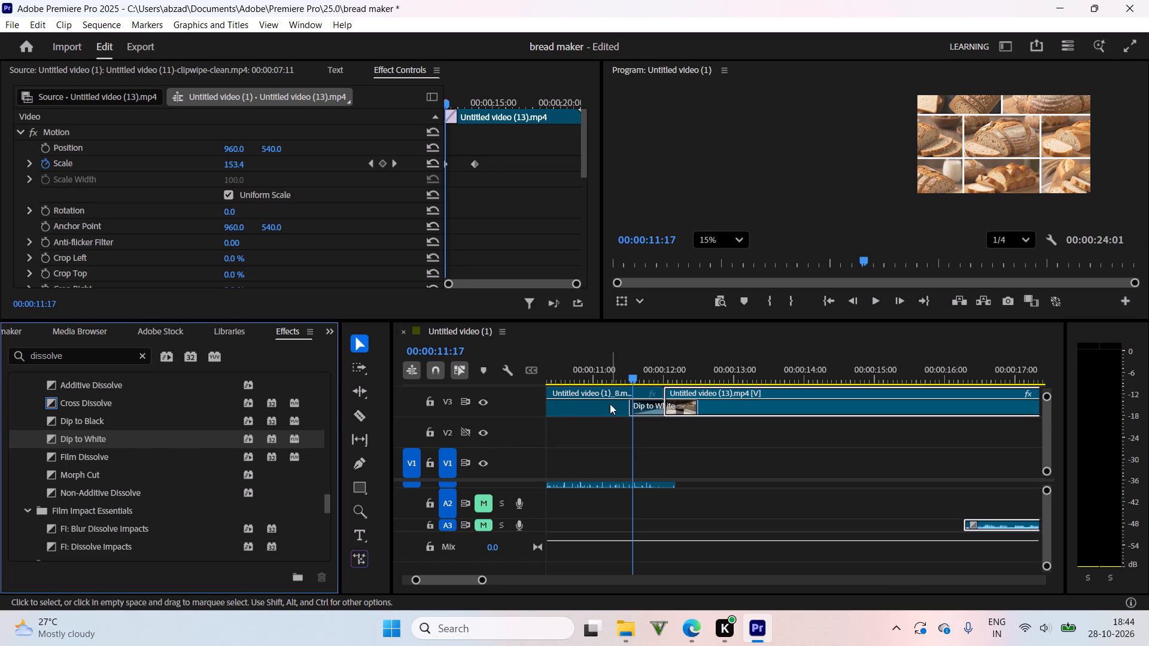
{"action": "left_click_drag", "start_coordinate": [632, 405], "coordinate": [643, 409]}
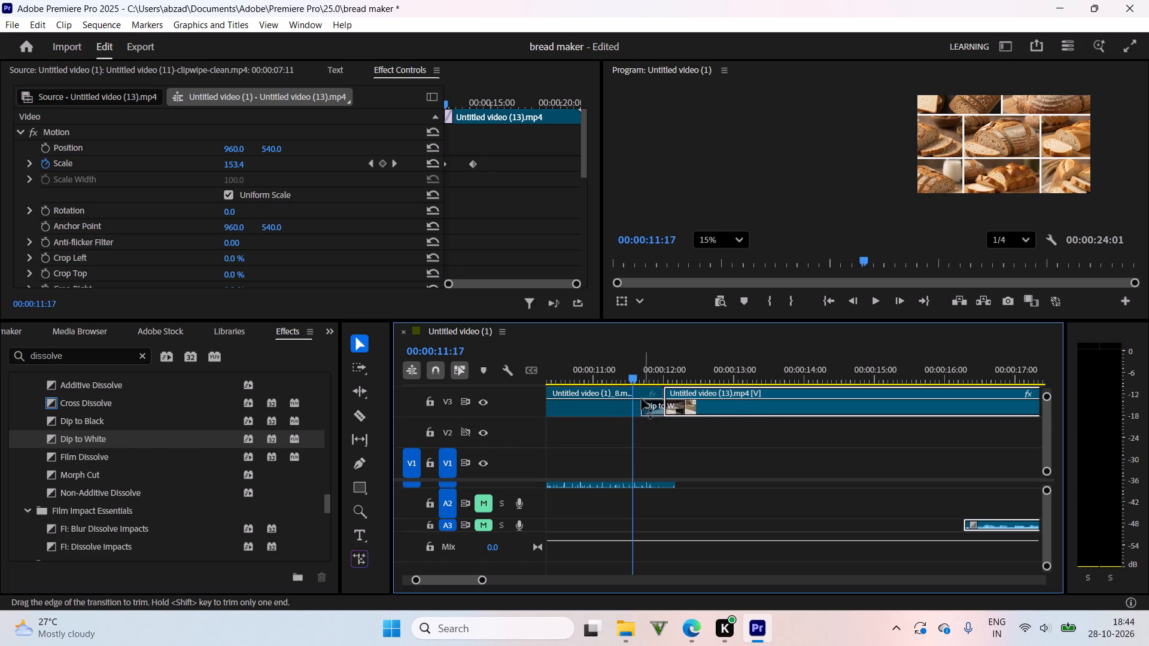
{"action": "key", "text": "space"}
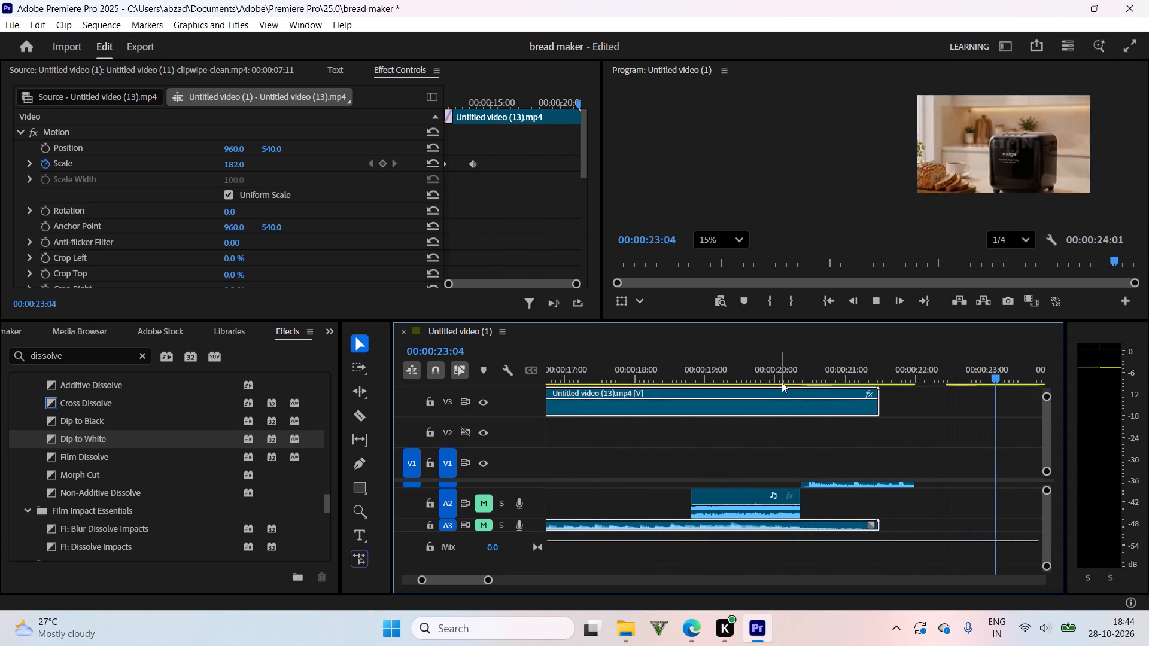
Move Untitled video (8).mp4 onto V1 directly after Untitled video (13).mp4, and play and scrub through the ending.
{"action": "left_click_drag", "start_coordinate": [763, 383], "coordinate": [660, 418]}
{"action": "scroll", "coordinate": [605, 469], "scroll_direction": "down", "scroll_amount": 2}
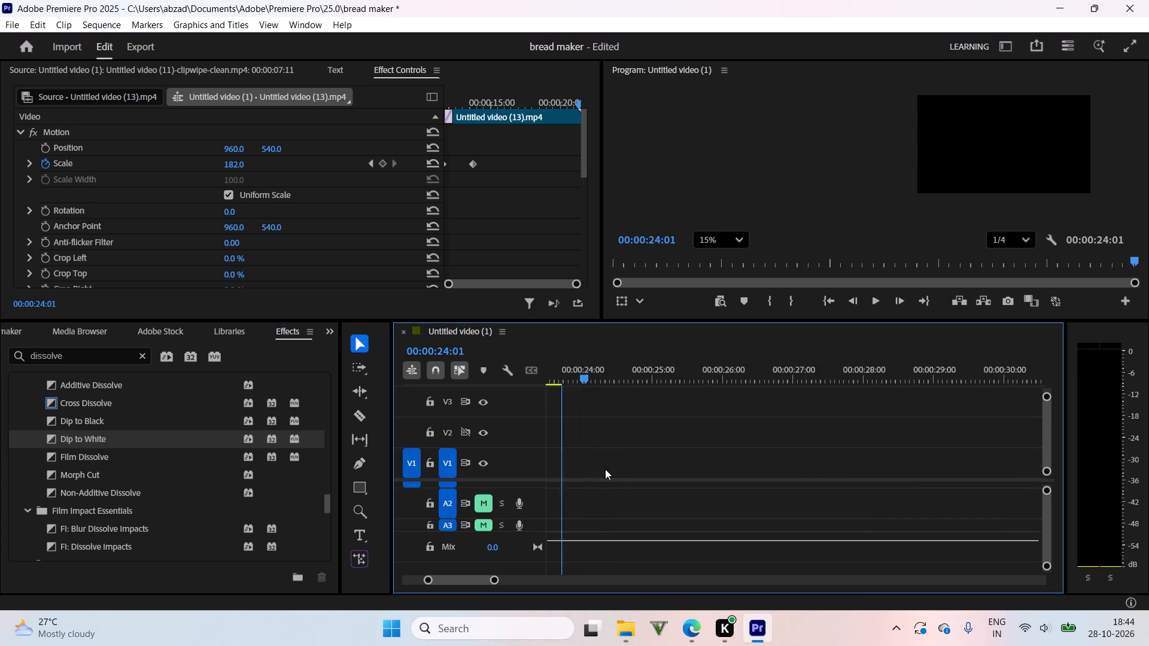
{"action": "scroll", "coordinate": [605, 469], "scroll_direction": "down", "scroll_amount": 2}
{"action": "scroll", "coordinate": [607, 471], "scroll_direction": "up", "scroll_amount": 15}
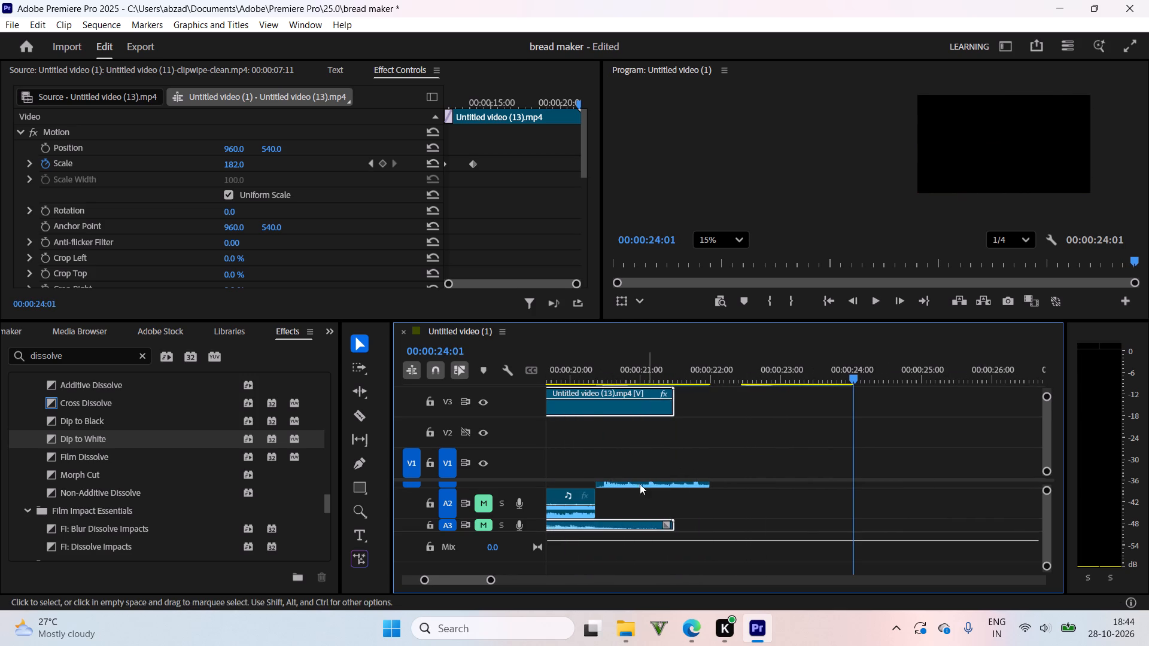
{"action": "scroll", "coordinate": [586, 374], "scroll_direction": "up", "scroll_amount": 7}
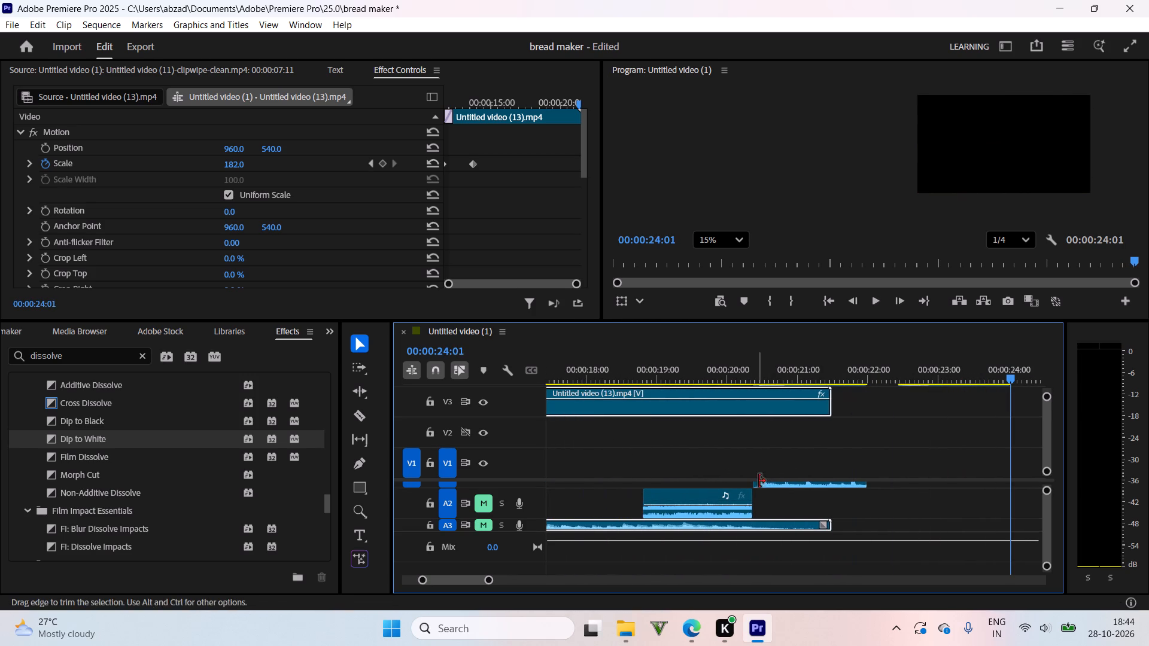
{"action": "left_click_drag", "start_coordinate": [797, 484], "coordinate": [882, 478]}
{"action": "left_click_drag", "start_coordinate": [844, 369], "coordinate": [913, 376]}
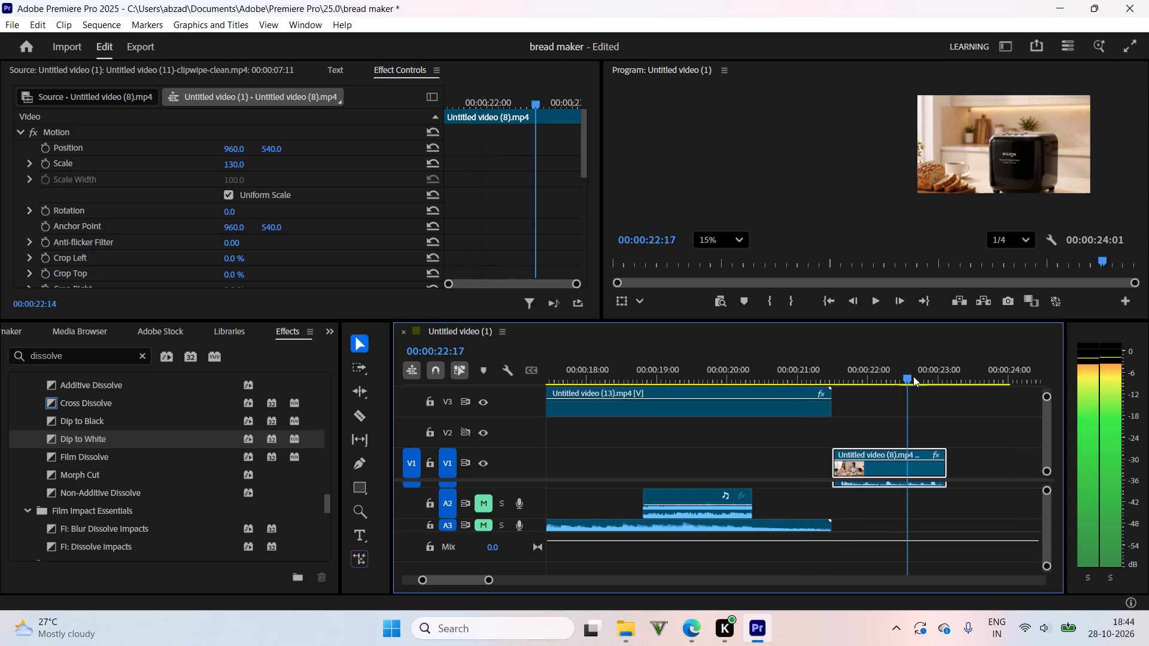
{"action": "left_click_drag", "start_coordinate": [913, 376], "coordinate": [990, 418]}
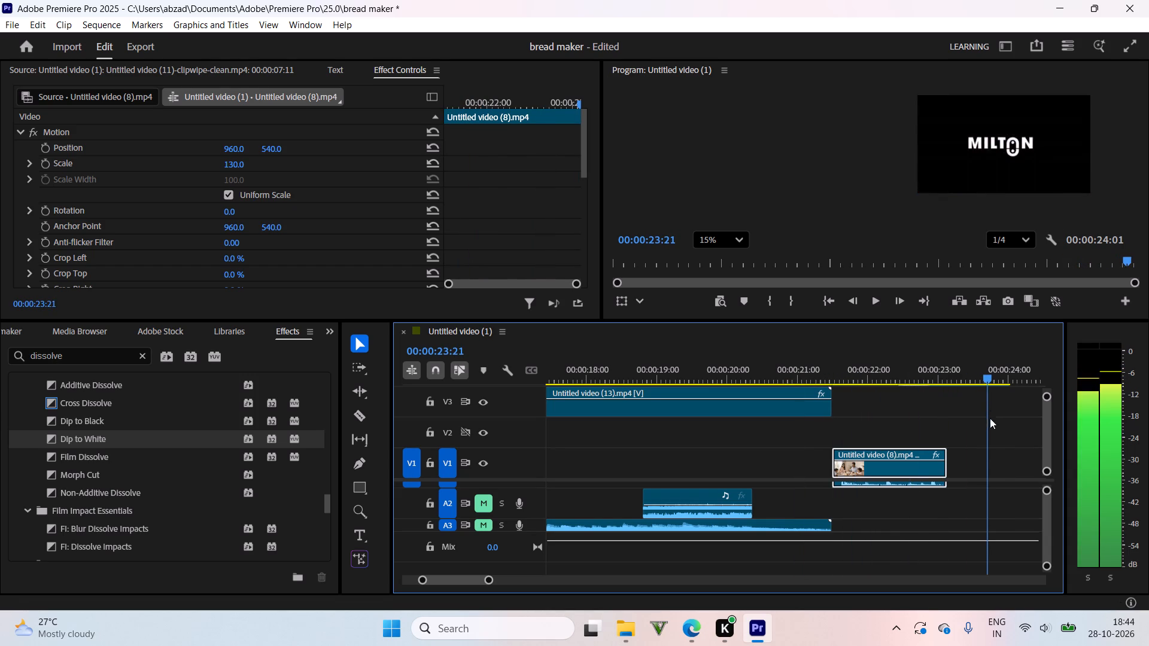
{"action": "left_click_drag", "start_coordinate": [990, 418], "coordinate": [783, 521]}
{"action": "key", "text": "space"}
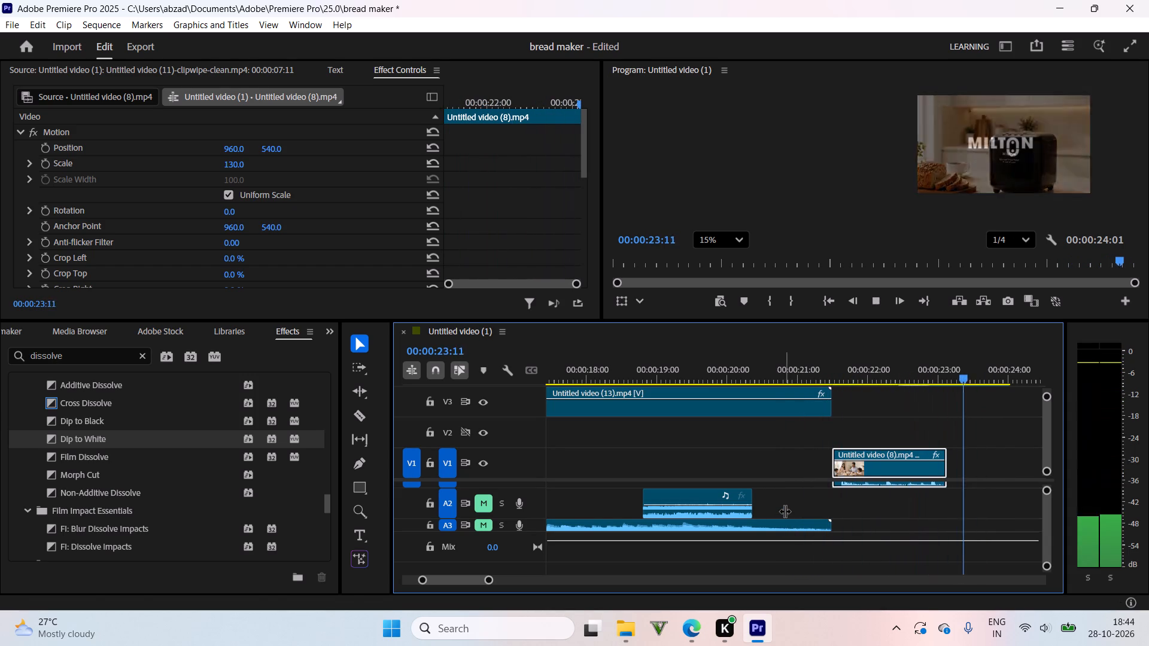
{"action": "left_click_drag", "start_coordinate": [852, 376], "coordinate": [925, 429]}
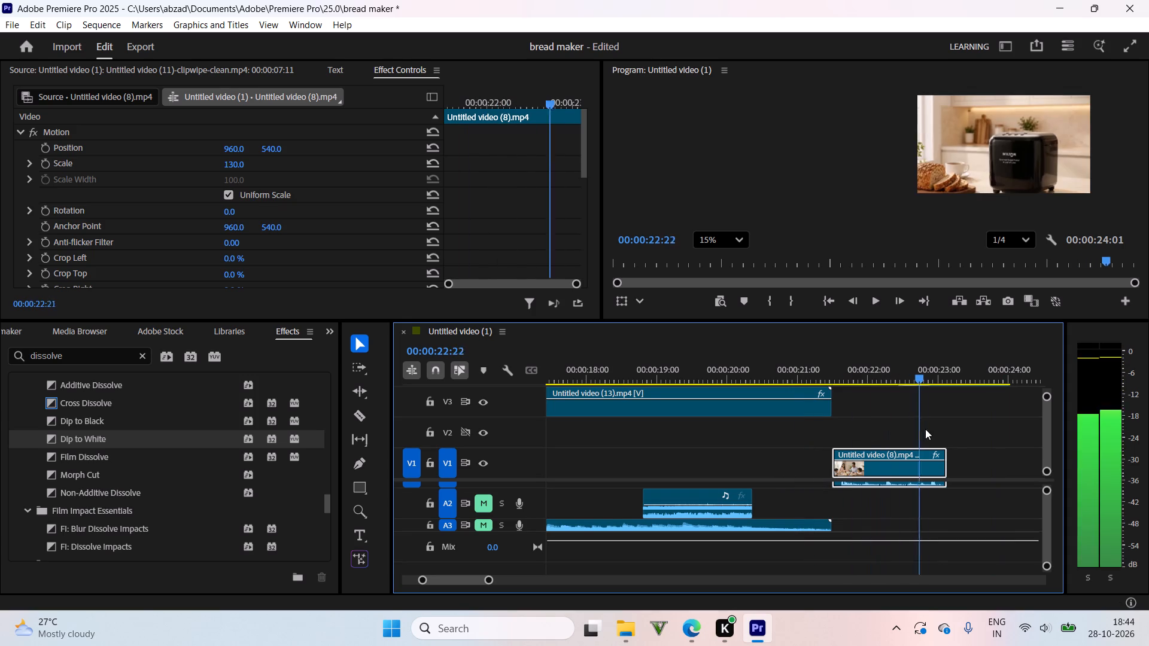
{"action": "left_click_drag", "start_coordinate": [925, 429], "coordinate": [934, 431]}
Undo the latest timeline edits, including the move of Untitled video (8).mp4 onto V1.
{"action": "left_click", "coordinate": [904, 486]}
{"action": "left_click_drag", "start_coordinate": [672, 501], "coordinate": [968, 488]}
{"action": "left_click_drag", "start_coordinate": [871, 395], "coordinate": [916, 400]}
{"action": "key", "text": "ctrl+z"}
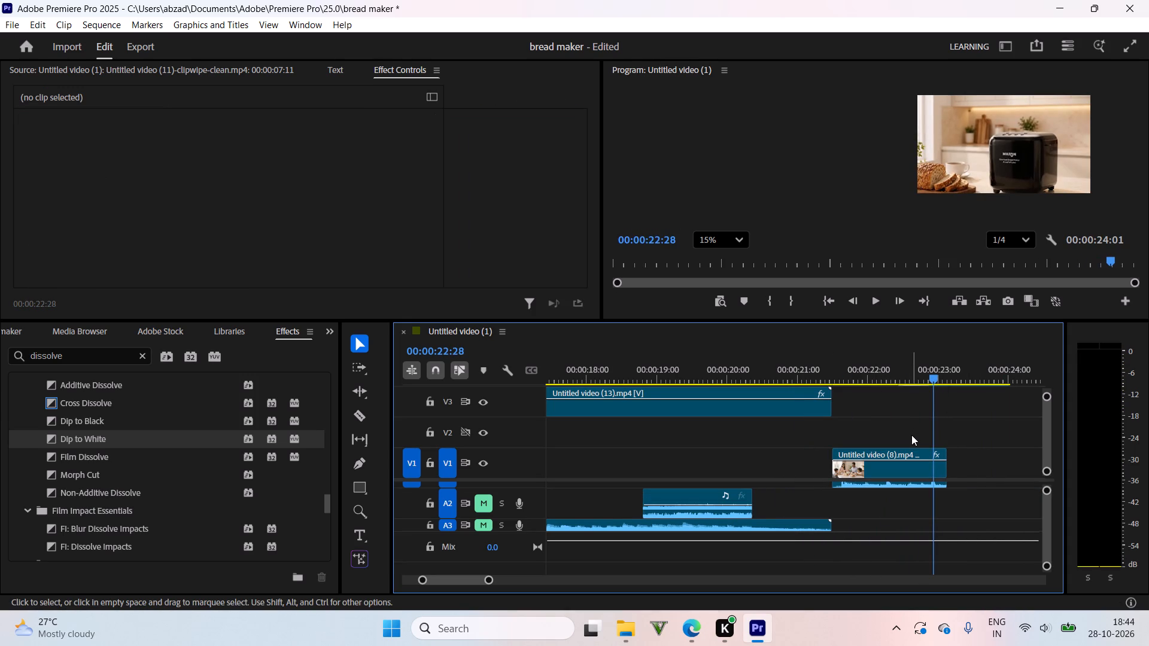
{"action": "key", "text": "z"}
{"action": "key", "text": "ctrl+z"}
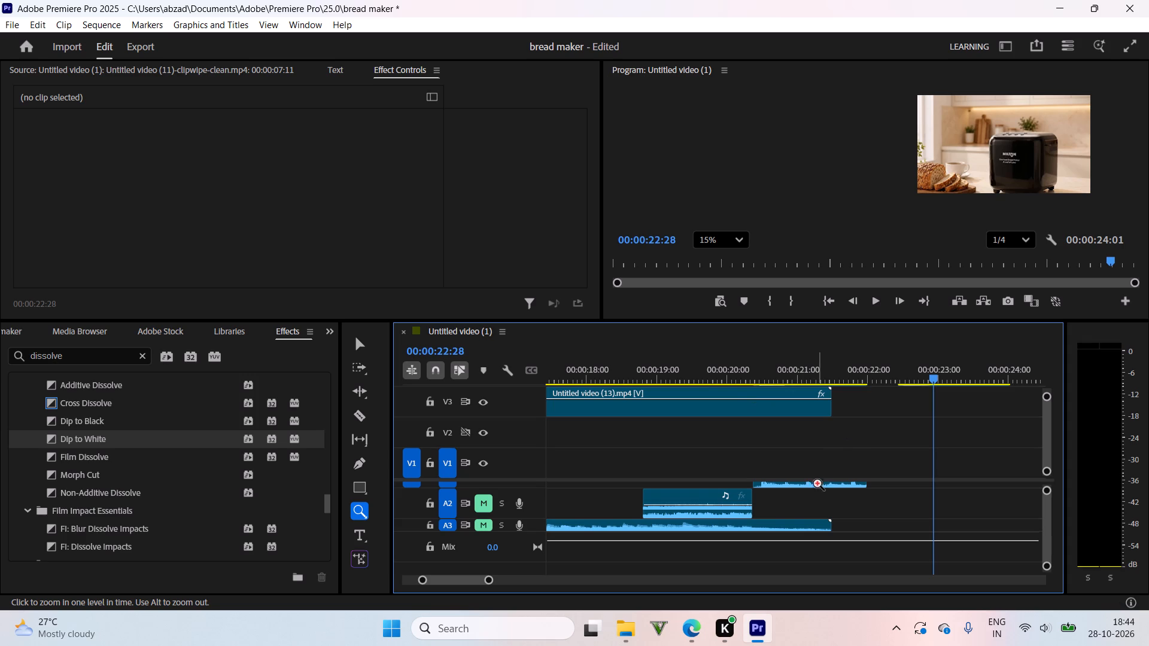
Move Untitled video (8).mp4 later so it starts at 00:00:22:28, placing its audio on A2.
{"action": "scroll", "coordinate": [794, 490], "scroll_direction": "down", "scroll_amount": 3}
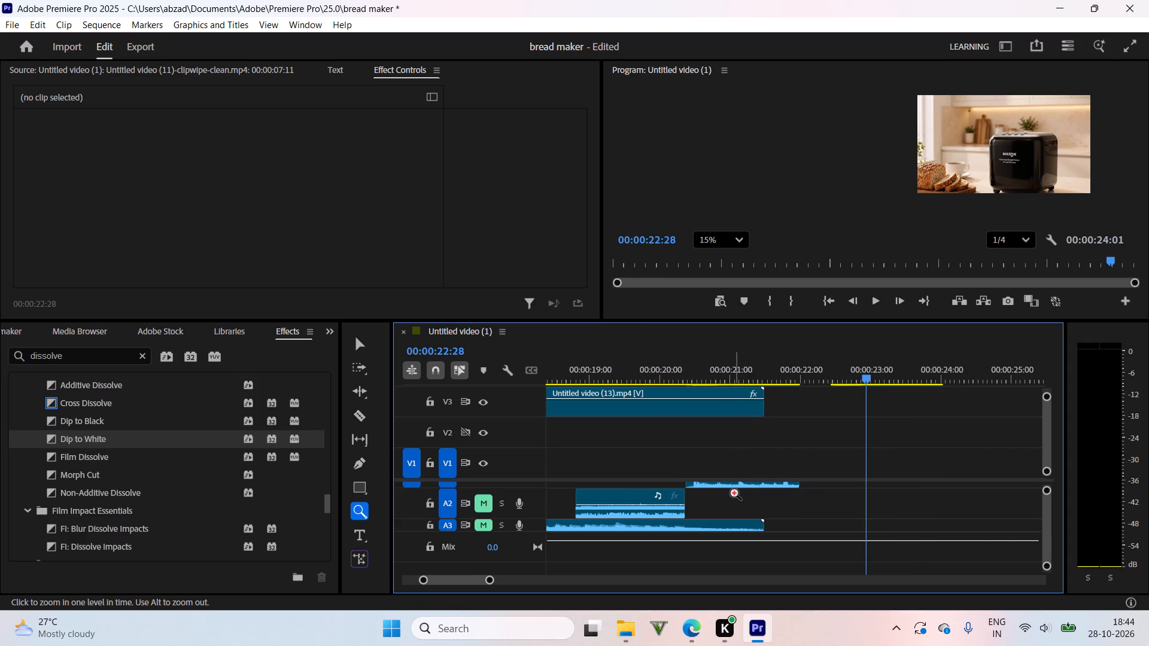
{"action": "left_click", "coordinate": [347, 343]}
{"action": "left_click", "coordinate": [355, 343]}
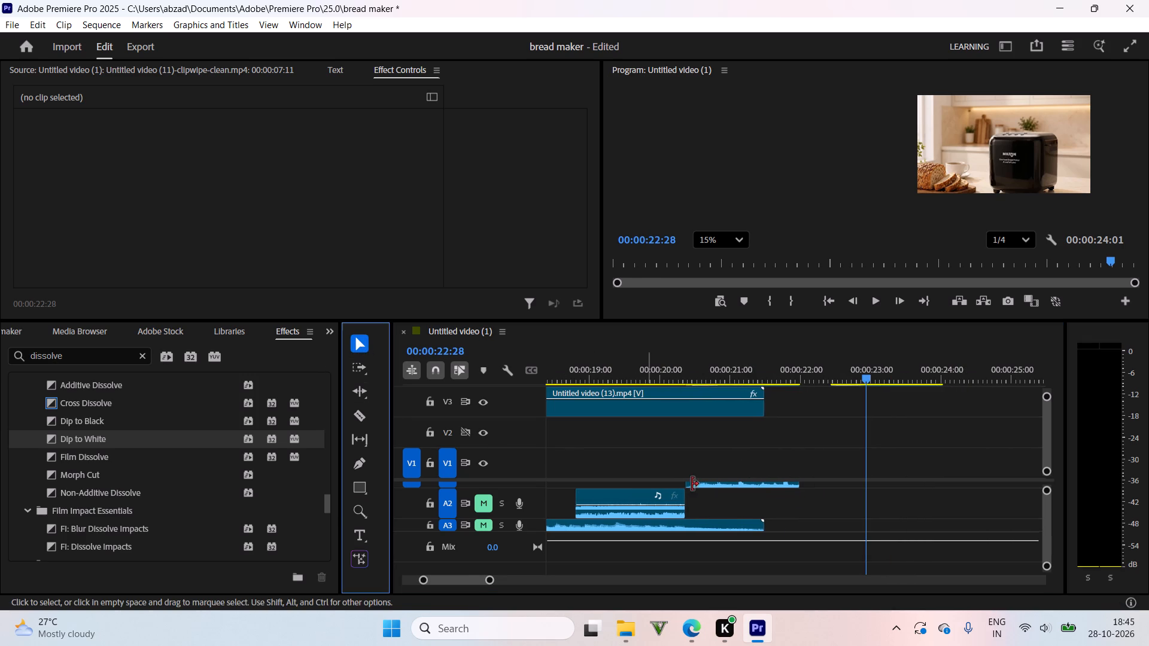
{"action": "left_click_drag", "start_coordinate": [731, 487], "coordinate": [874, 488]}
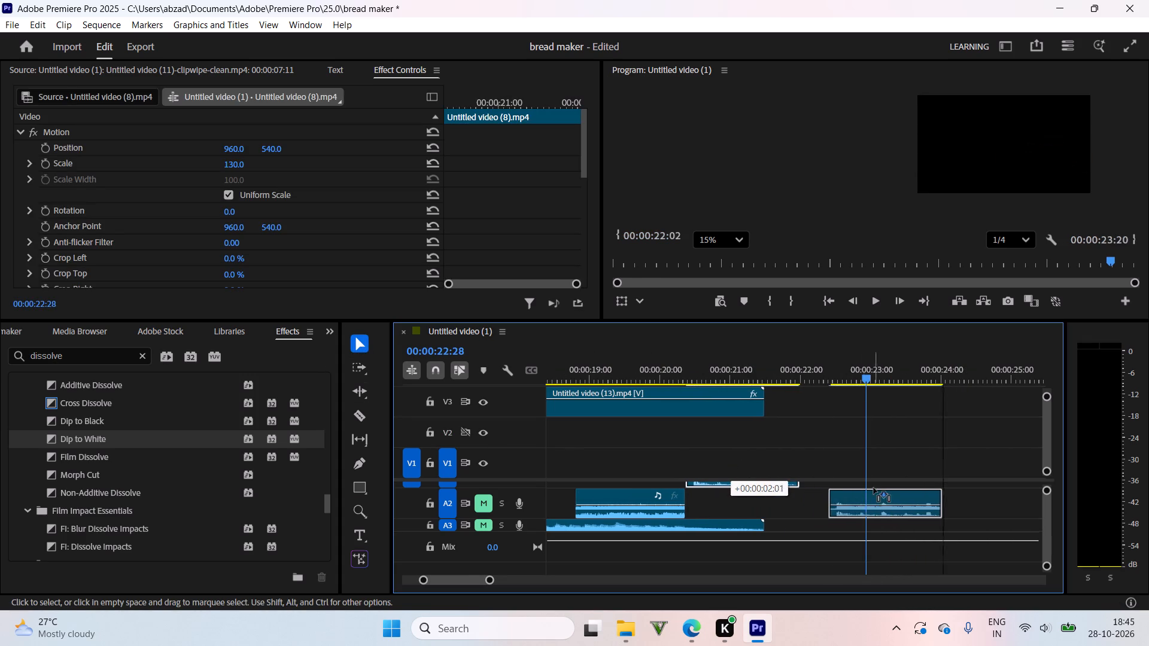
{"action": "left_click_drag", "start_coordinate": [874, 488], "coordinate": [909, 488]}
{"action": "left_click", "coordinate": [819, 404]}
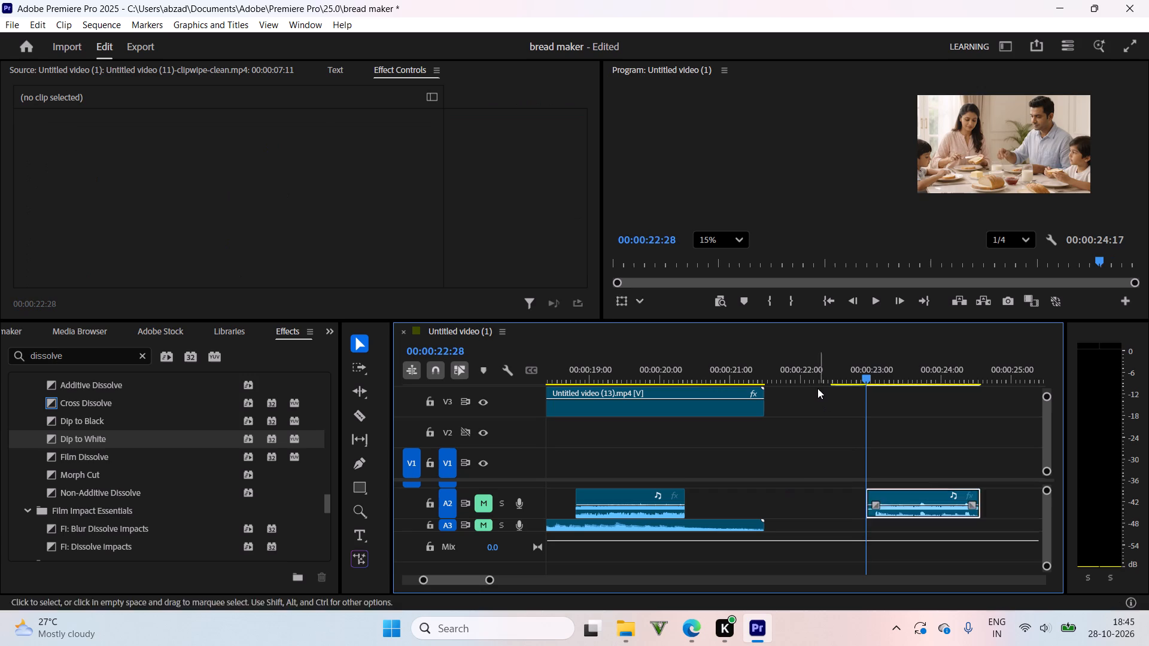
Play the ending from 00:00:22:28 and scrub back to about 00:00:22:09 to check the repositioned clip.
{"action": "key", "text": "space"}
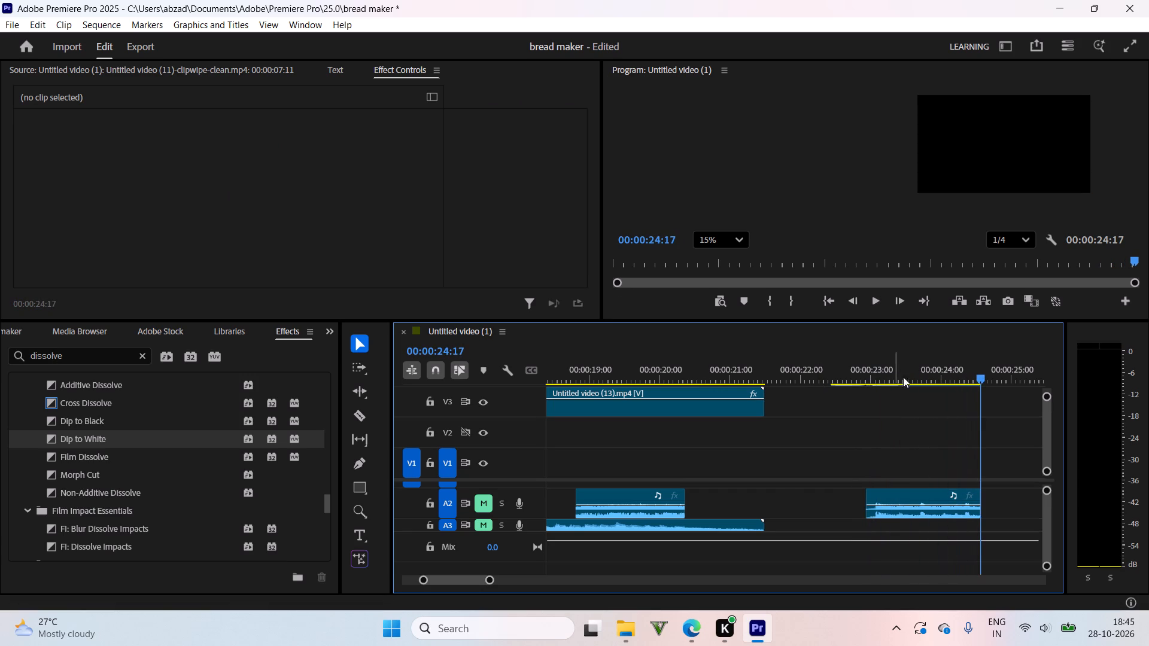
{"action": "left_click_drag", "start_coordinate": [891, 375], "coordinate": [827, 415]}
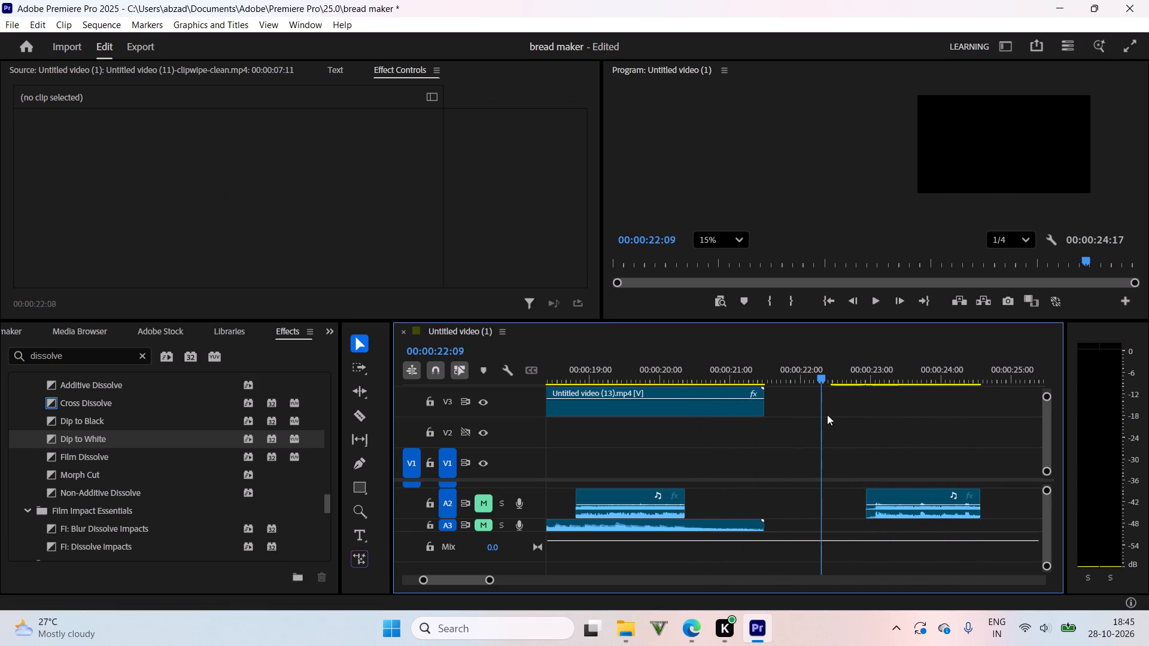
{"action": "left_click_drag", "start_coordinate": [827, 415], "coordinate": [823, 645]}
Scrub and play the ending between about 00:00:19:05 and 00:00:22:15 to examine the gap after Untitled video (13).mp4.
{"action": "left_click_drag", "start_coordinate": [823, 645], "coordinate": [810, 645]}
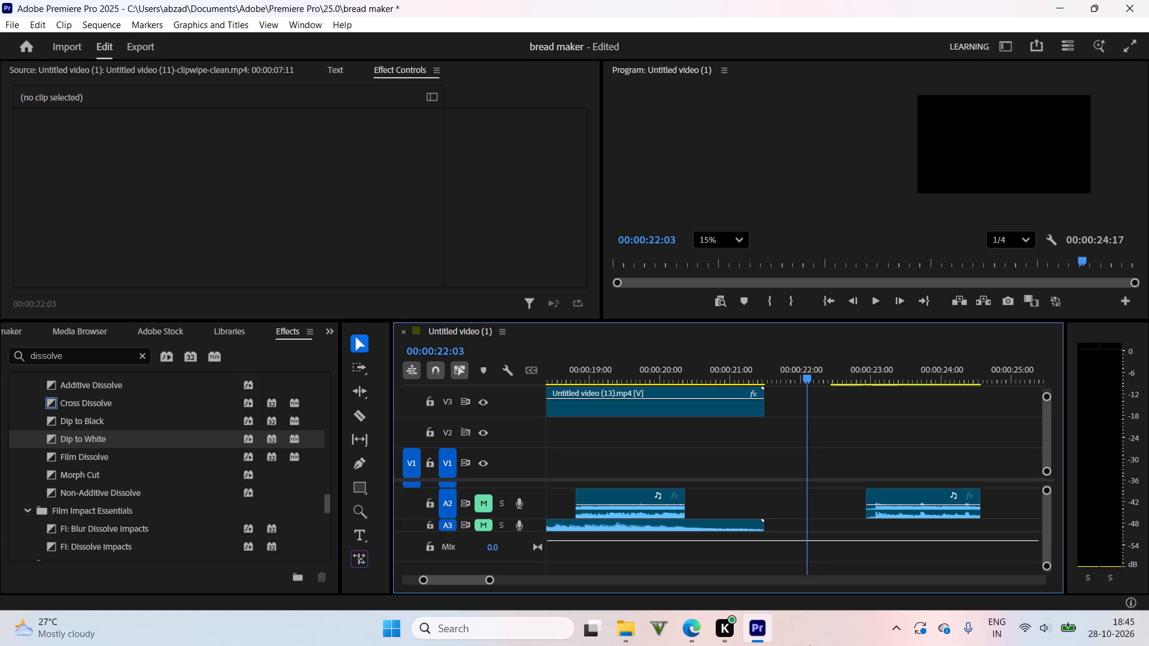
{"action": "left_click_drag", "start_coordinate": [810, 645], "coordinate": [712, 630]}
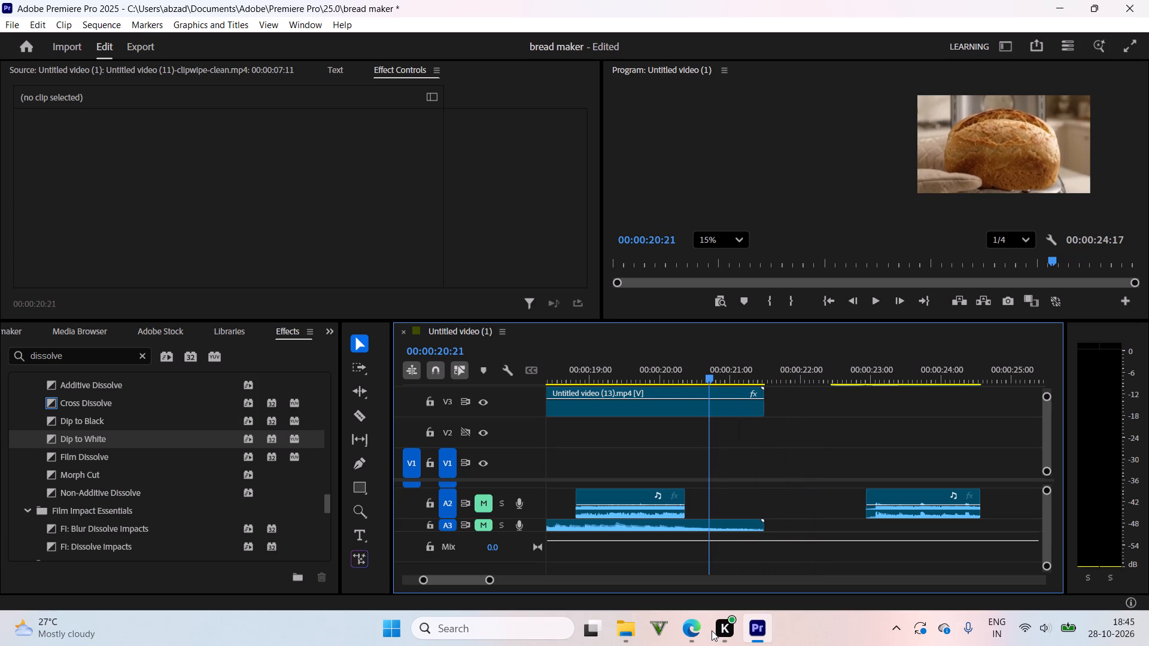
{"action": "left_click_drag", "start_coordinate": [712, 630], "coordinate": [698, 641]}
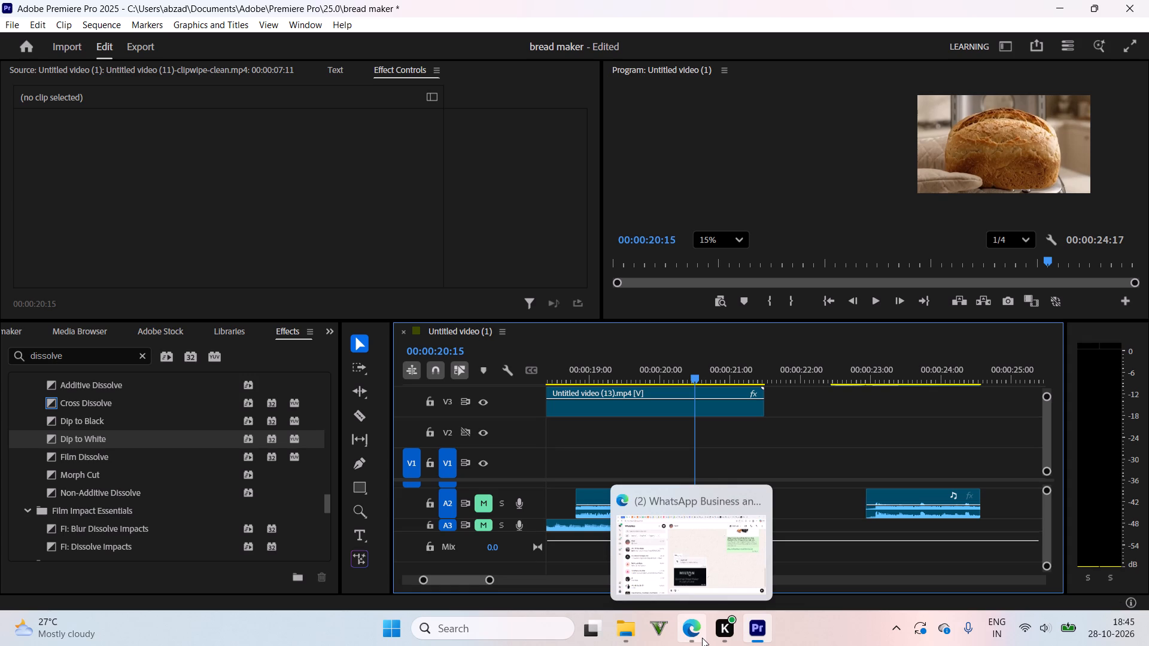
{"action": "key", "text": "space"}
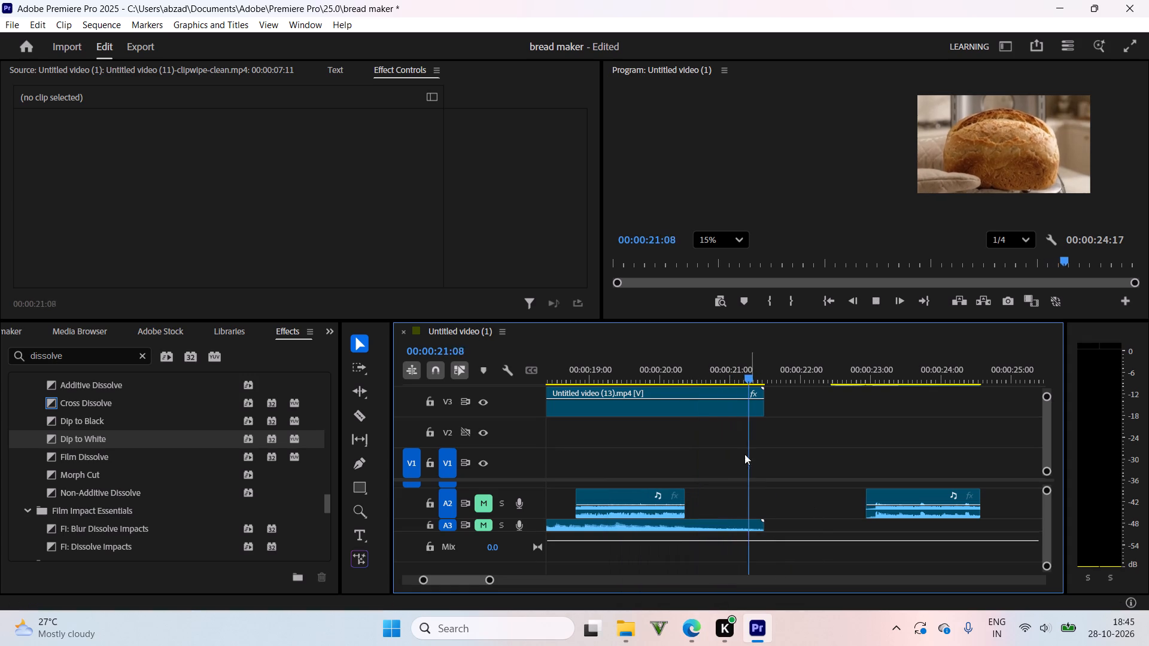
{"action": "left_click_drag", "start_coordinate": [750, 367], "coordinate": [603, 380]}
{"action": "key", "text": "space"}
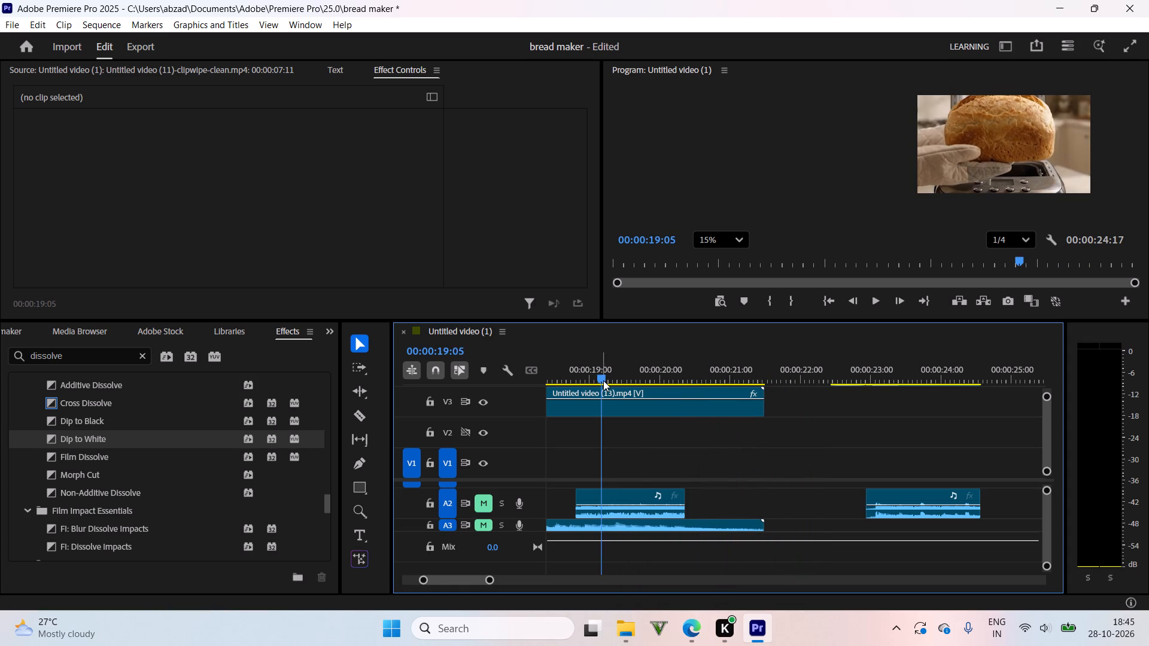
{"action": "key", "text": "space"}
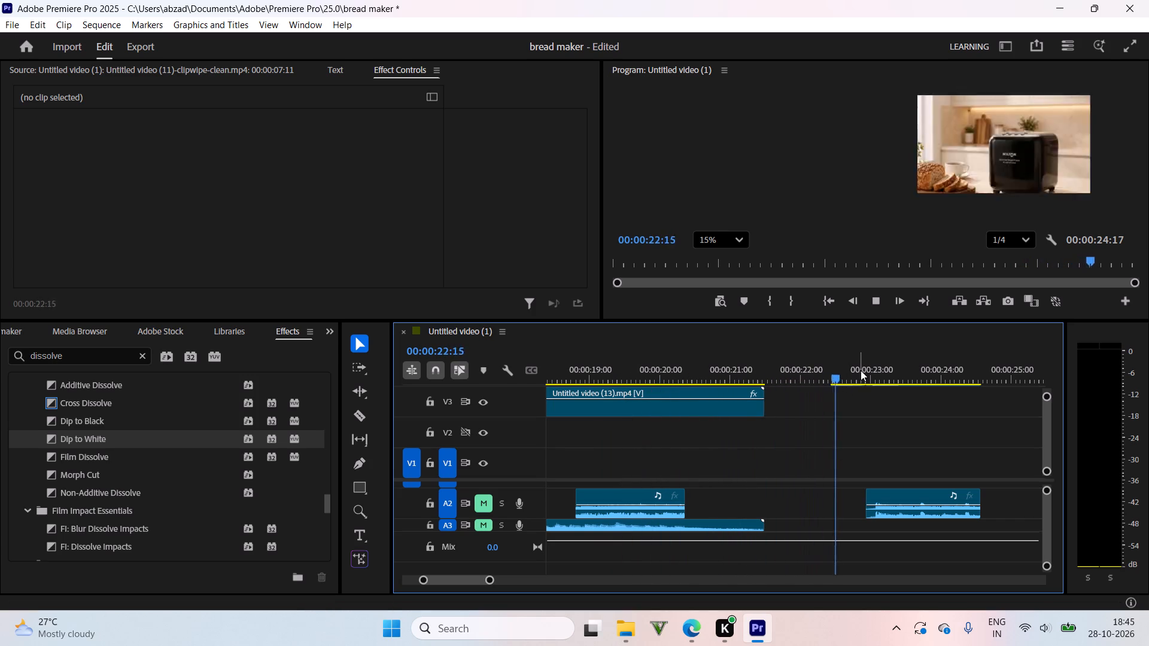
{"action": "left_click_drag", "start_coordinate": [859, 371], "coordinate": [760, 377]}
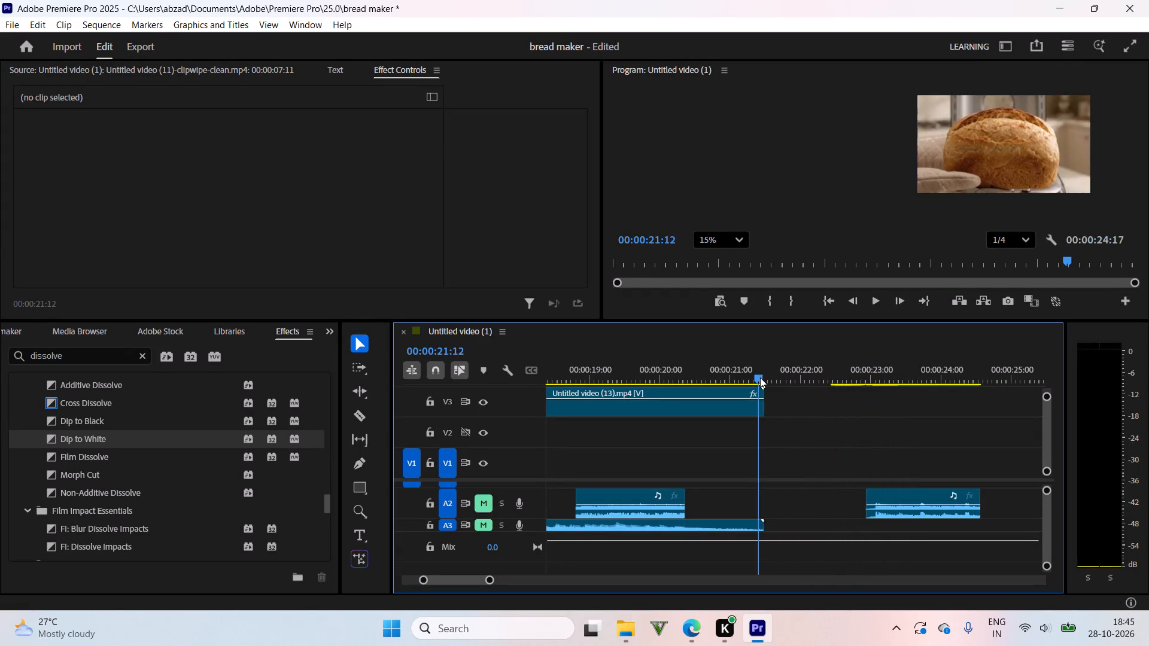
{"action": "left_click_drag", "start_coordinate": [760, 377], "coordinate": [832, 371]}
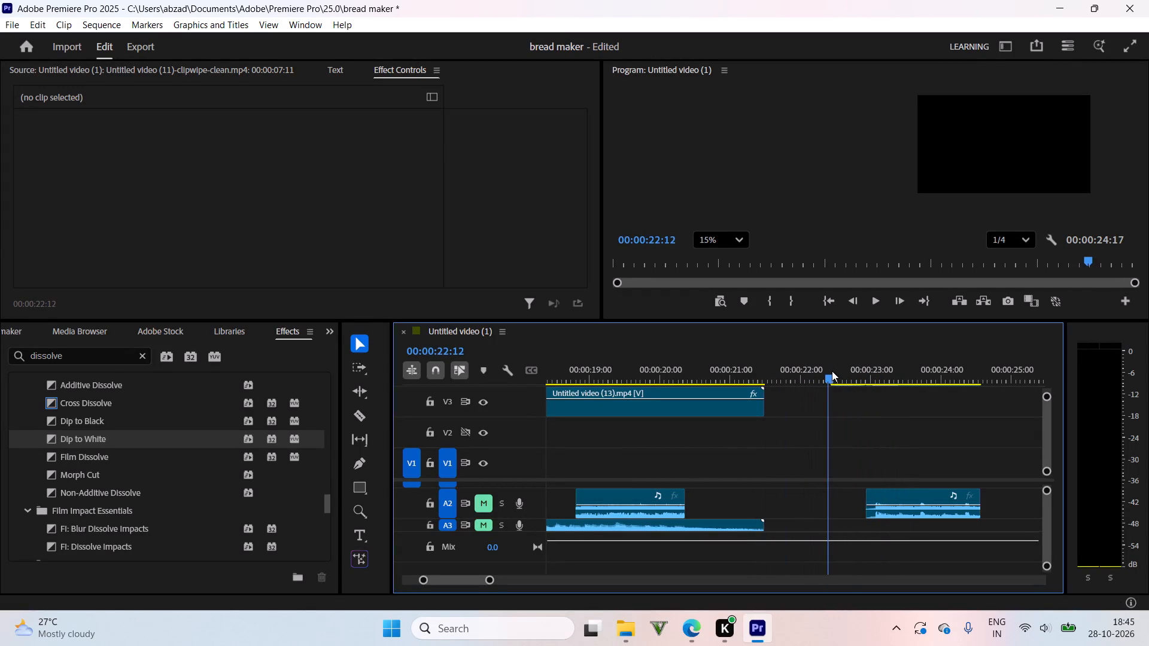
{"action": "left_click_drag", "start_coordinate": [832, 371], "coordinate": [834, 373]}
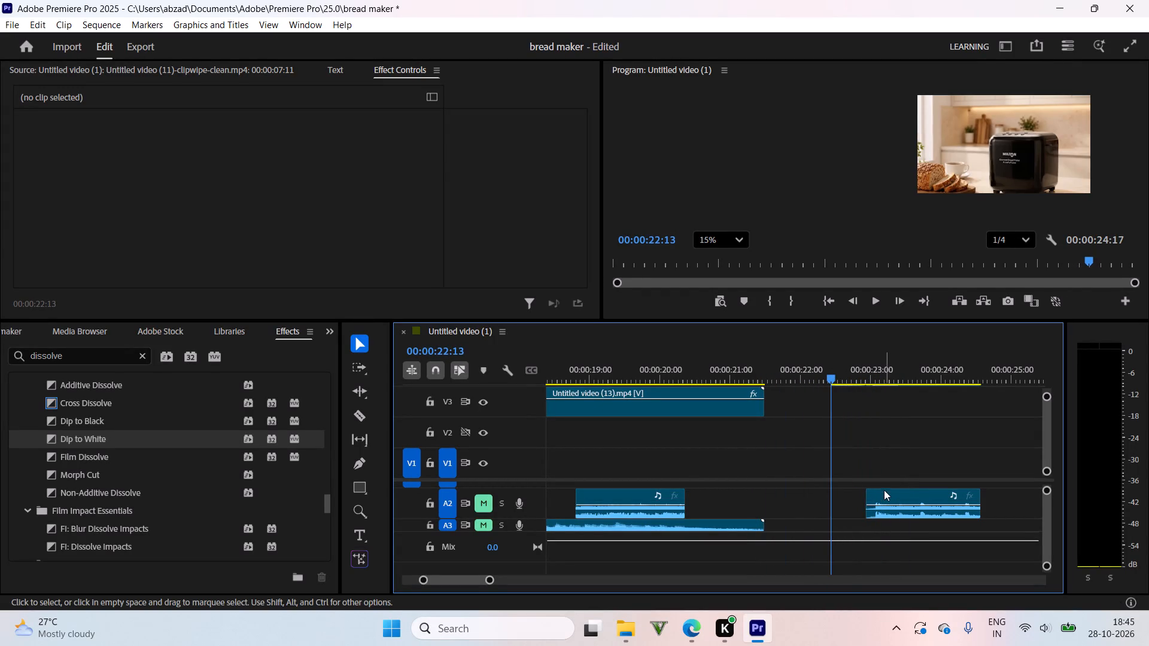
Move Untitled video (8).mp4 onto V1 directly after Untitled video (13).mp4, and play through it.
{"action": "left_click_drag", "start_coordinate": [883, 495], "coordinate": [786, 453]}
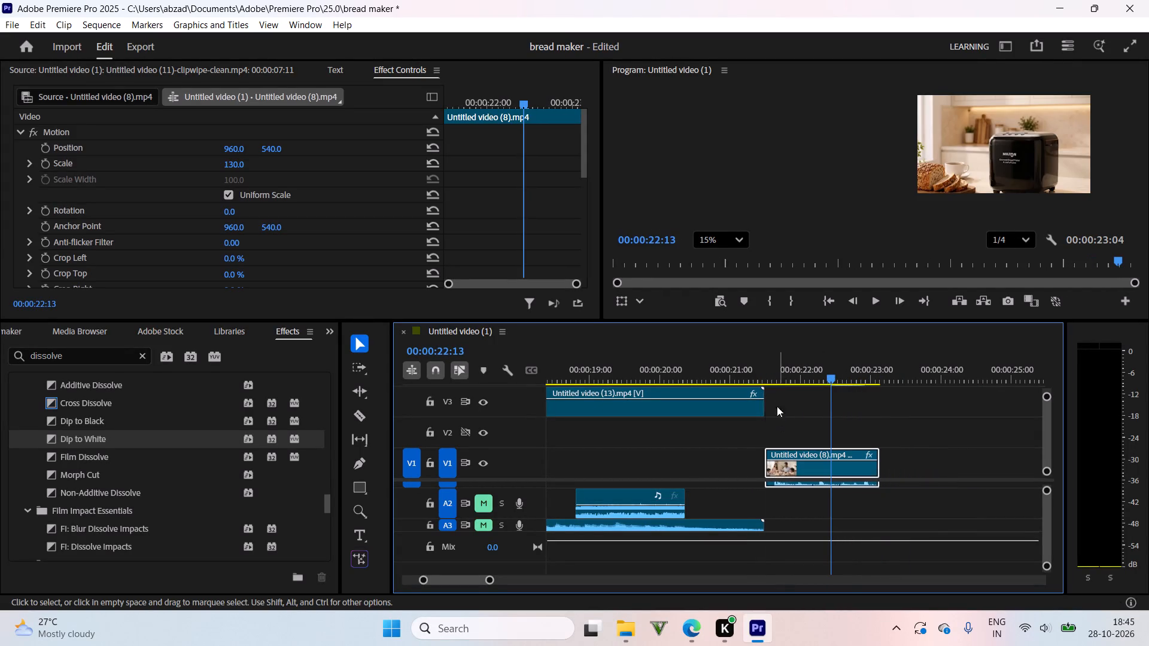
{"action": "left_click_drag", "start_coordinate": [773, 375], "coordinate": [847, 370]}
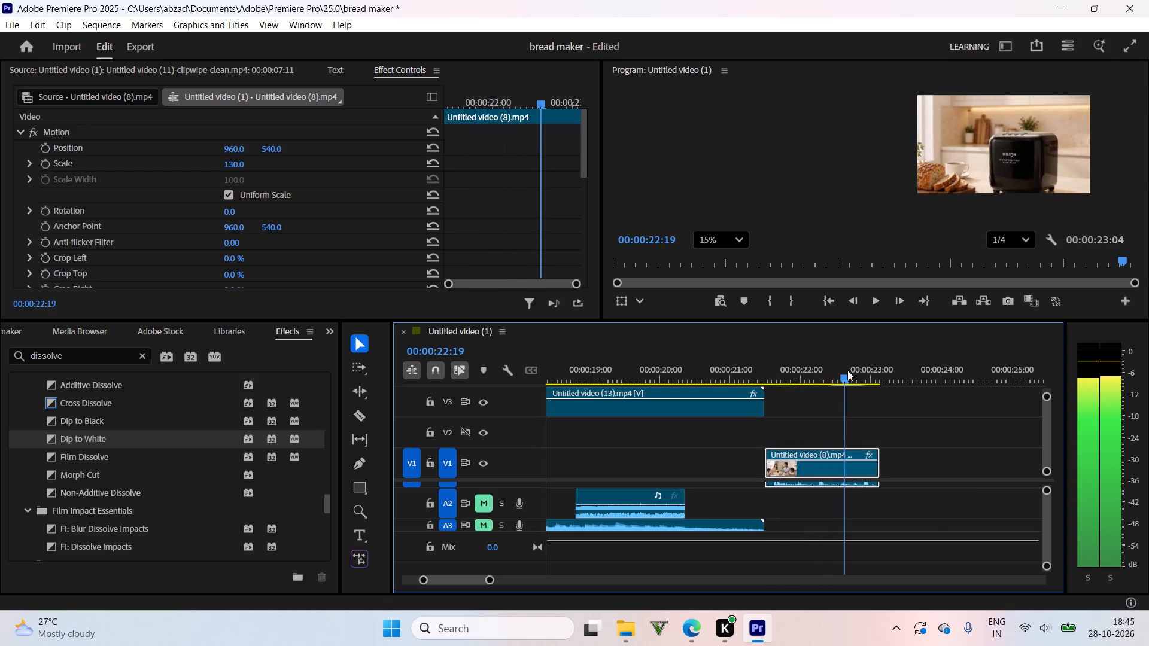
{"action": "left_click_drag", "start_coordinate": [847, 370], "coordinate": [795, 371]}
{"action": "key", "text": "space"}
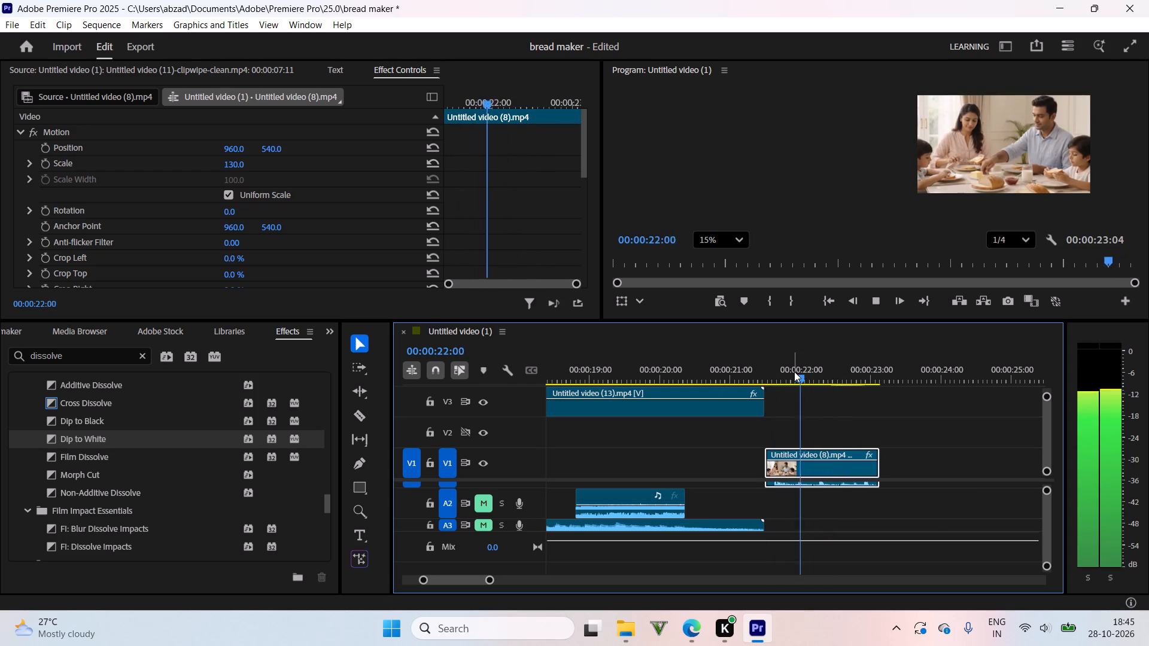
{"action": "left_click", "coordinate": [868, 374]}
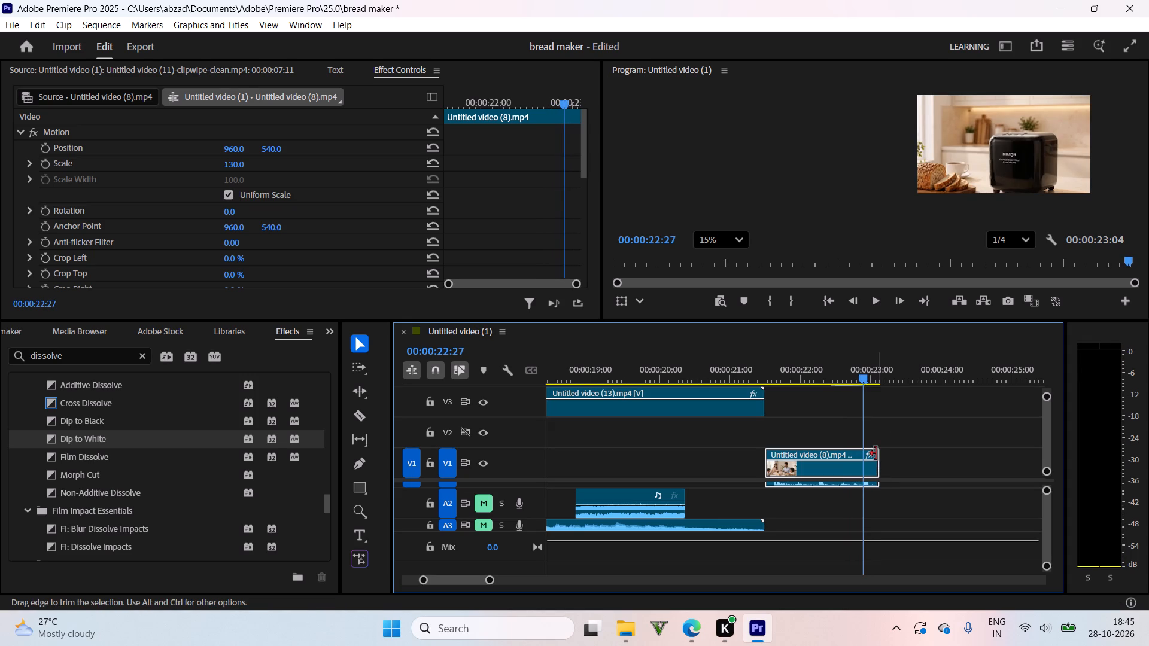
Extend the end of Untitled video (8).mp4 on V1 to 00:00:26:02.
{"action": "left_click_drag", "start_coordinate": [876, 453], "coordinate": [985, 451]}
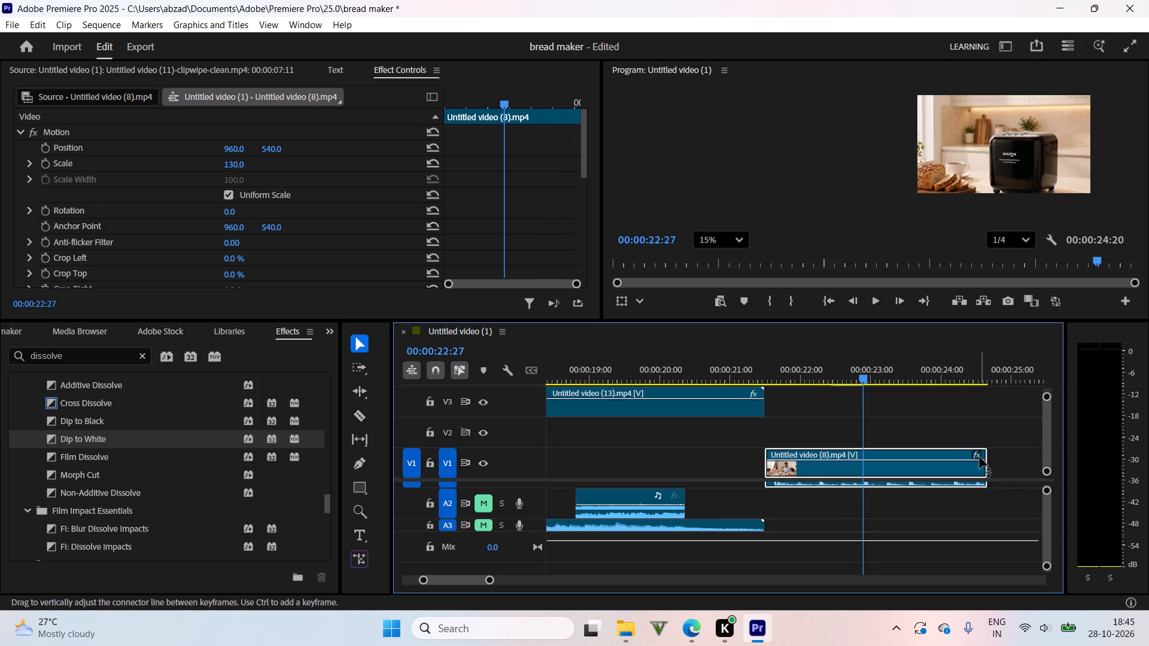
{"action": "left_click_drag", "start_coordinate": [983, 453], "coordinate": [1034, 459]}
Scrub through Untitled video (8).mp4 to find the cut point and split it at 00:00:22:12 with the Razor tool.
{"action": "left_click_drag", "start_coordinate": [631, 369], "coordinate": [607, 374]}
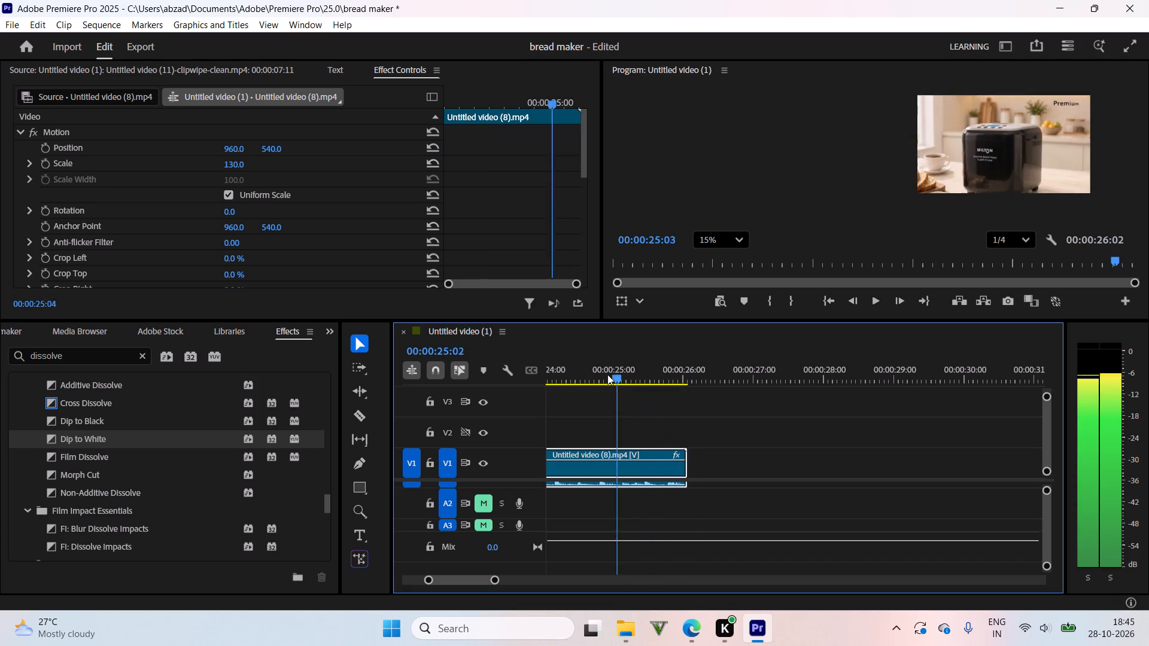
{"action": "left_click_drag", "start_coordinate": [607, 374], "coordinate": [725, 387]}
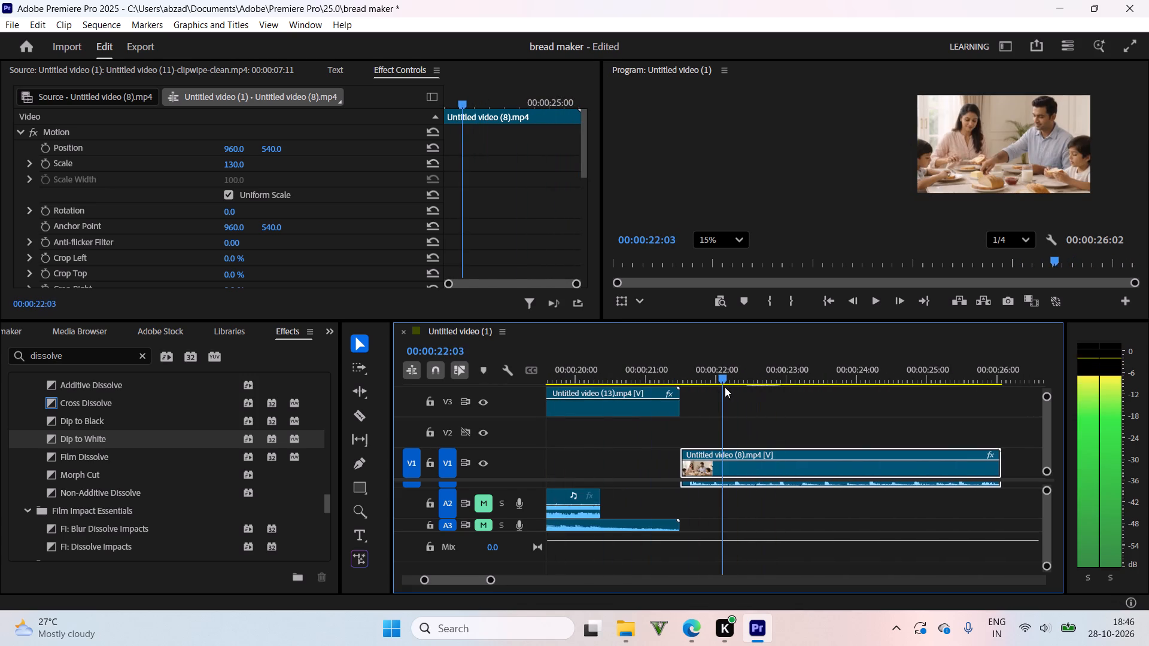
{"action": "left_click_drag", "start_coordinate": [725, 387], "coordinate": [746, 388]}
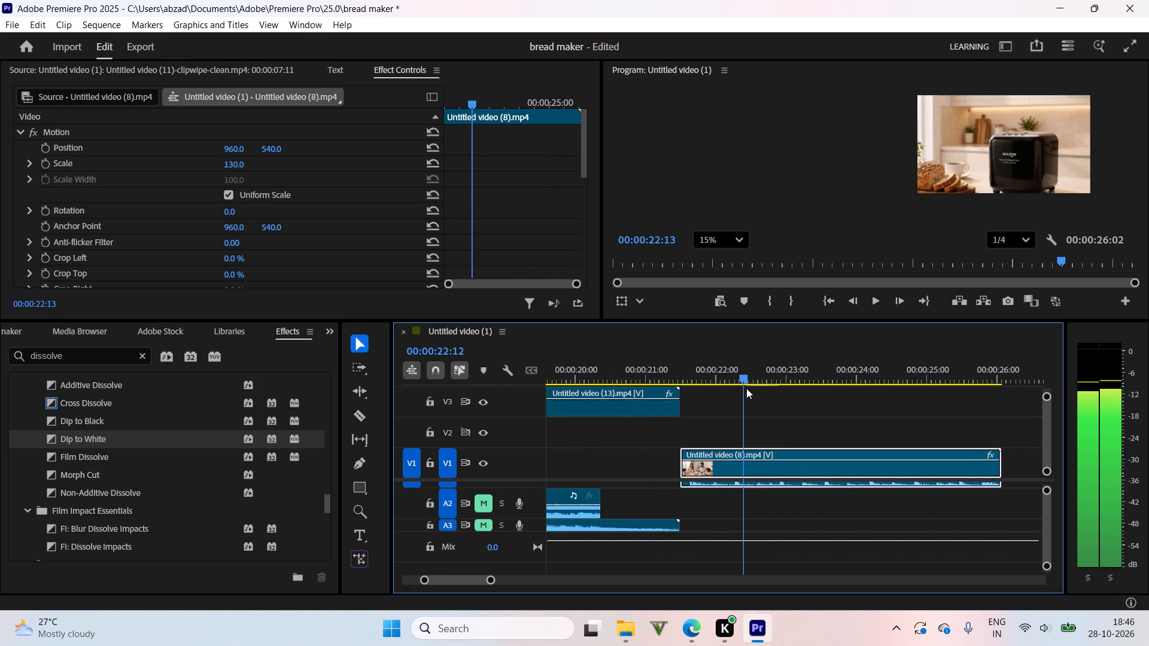
{"action": "left_click_drag", "start_coordinate": [746, 388], "coordinate": [746, 389]}
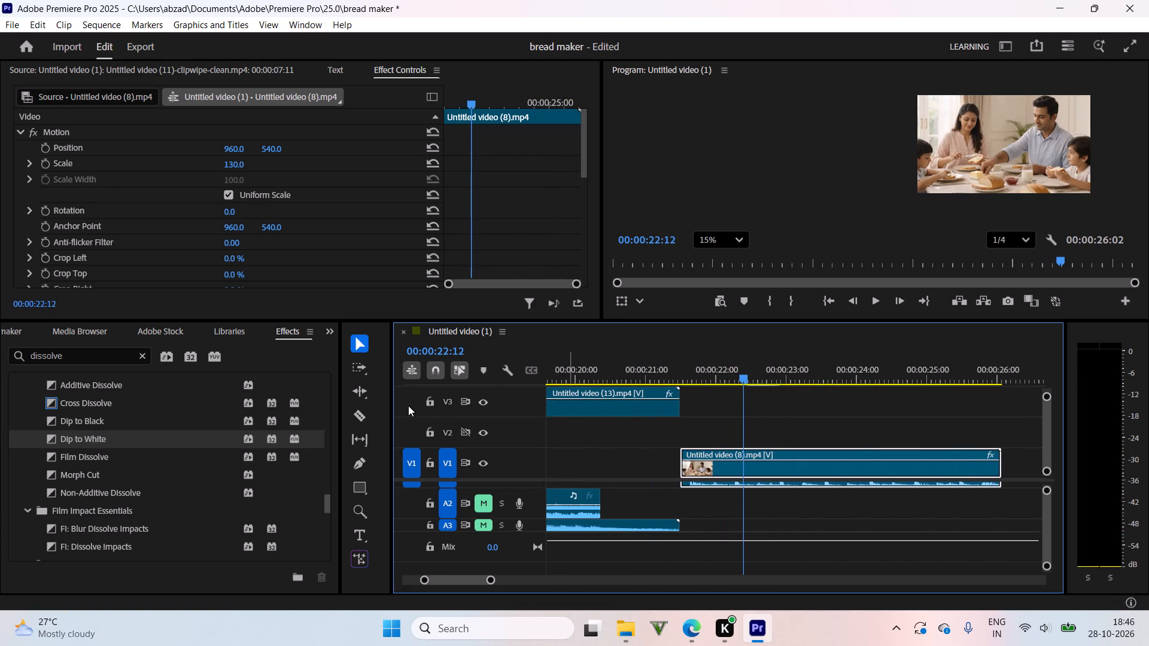
{"action": "left_click", "coordinate": [361, 405]}
{"action": "left_click", "coordinate": [351, 419]}
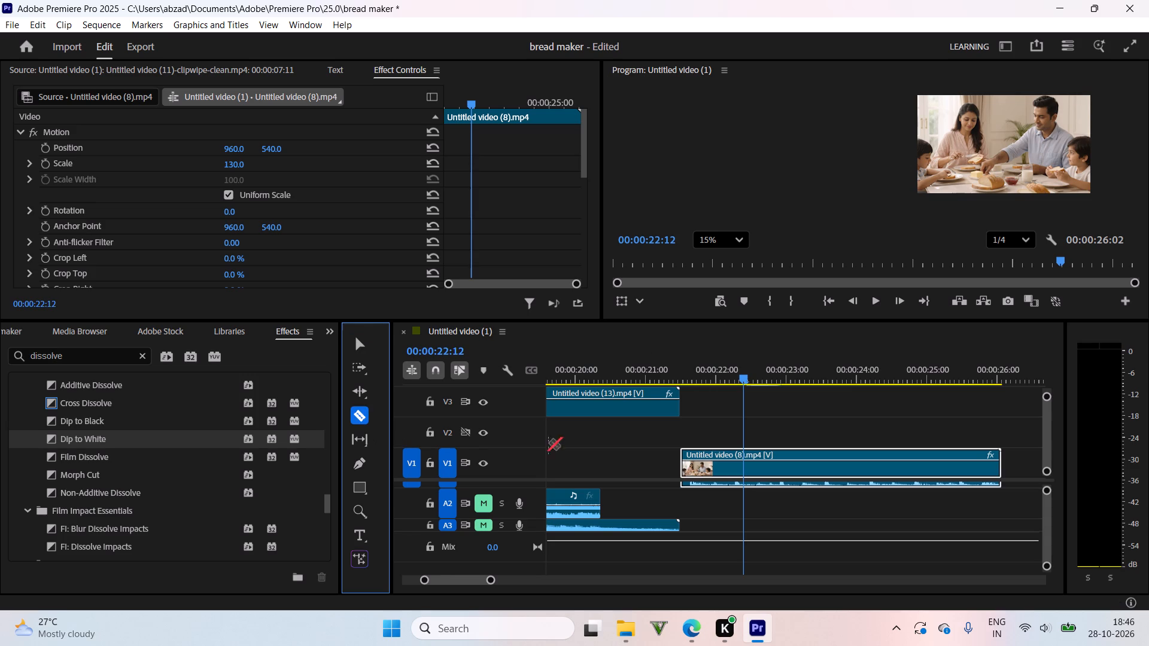
{"action": "left_click", "coordinate": [742, 467]}
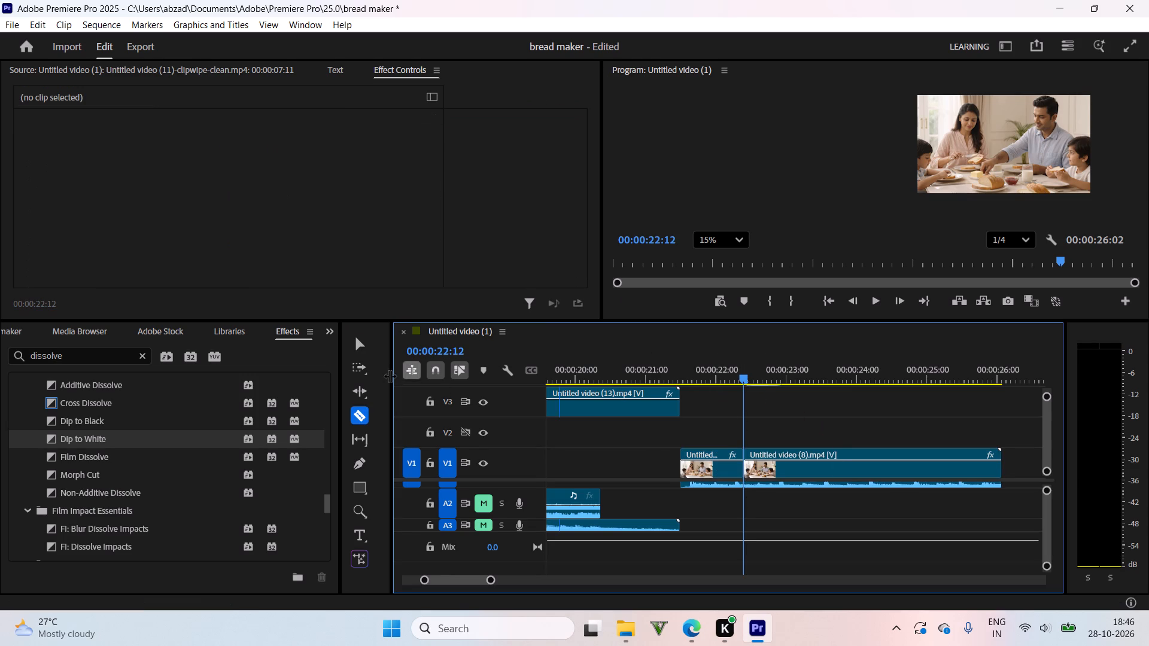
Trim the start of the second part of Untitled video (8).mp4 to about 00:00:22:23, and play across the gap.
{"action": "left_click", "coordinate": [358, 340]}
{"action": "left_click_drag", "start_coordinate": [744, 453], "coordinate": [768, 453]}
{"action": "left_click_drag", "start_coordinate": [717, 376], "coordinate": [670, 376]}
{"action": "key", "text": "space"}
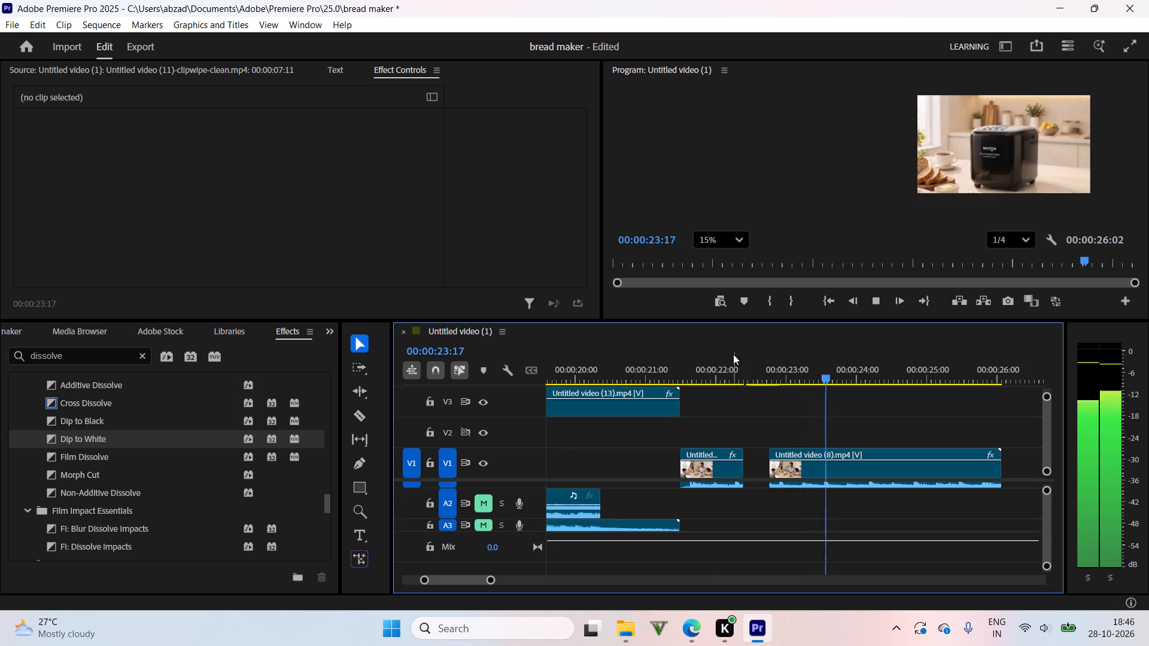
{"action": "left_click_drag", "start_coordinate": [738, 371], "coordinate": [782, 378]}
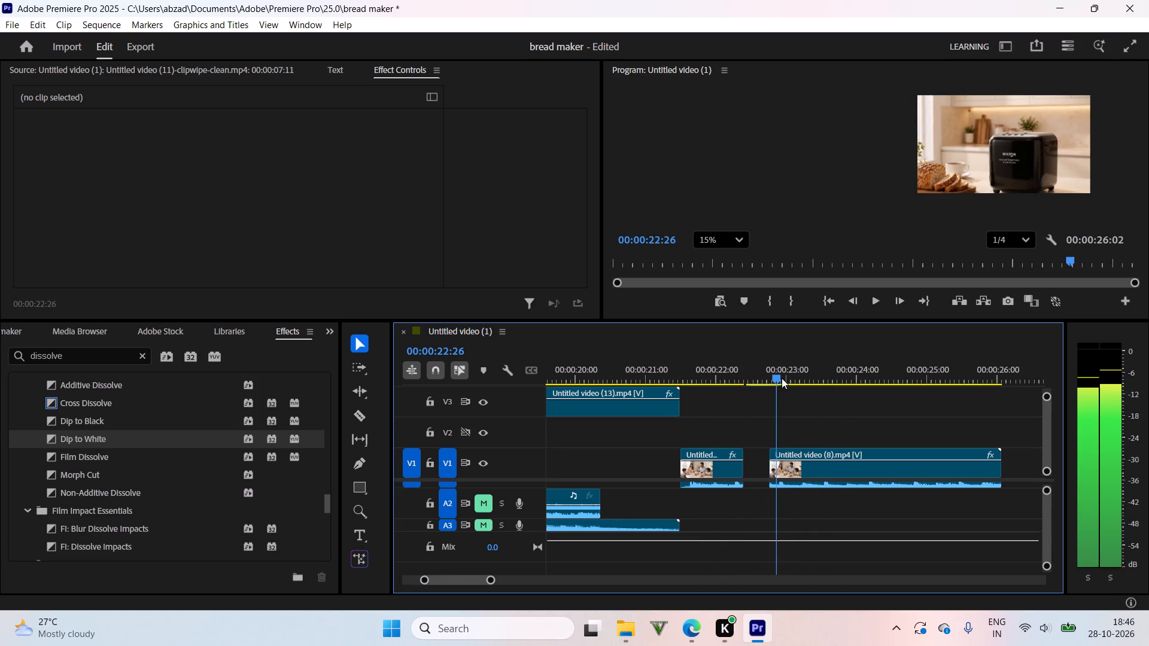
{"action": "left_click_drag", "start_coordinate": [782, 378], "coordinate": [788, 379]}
Delete the second part of Untitled video (8).mp4, and play the shortened ending up to about 00:00:22:19.
{"action": "left_click", "coordinate": [839, 476]}
{"action": "key", "text": "BackSpace"}
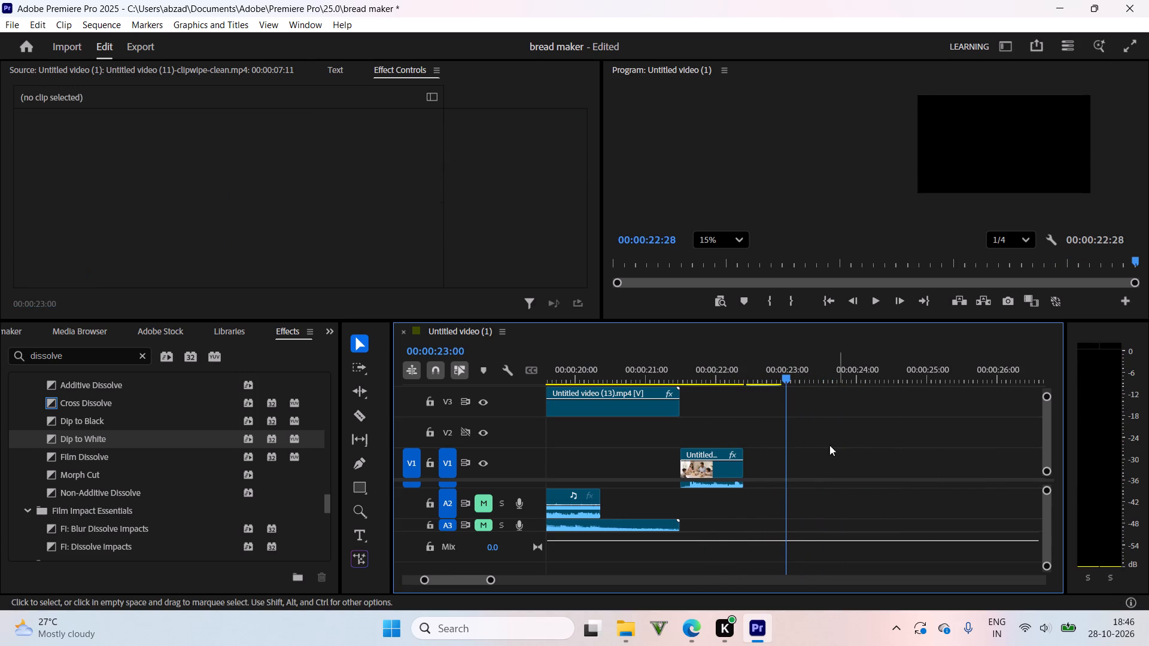
{"action": "left_click", "coordinate": [688, 380]}
{"action": "key", "text": "space"}
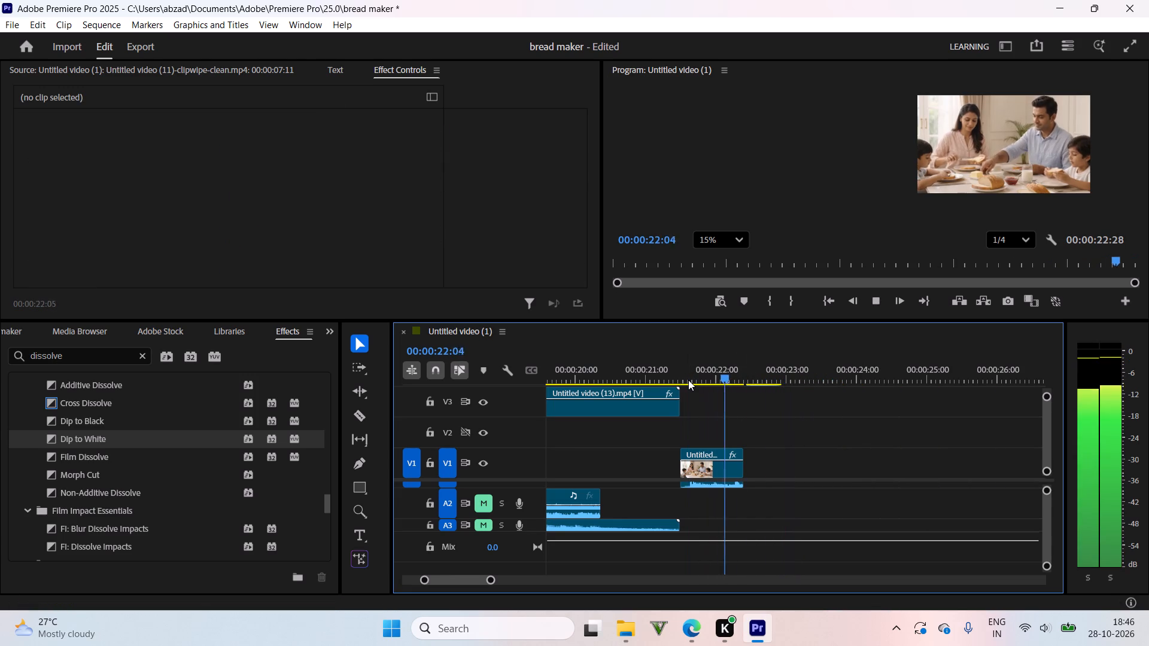
{"action": "left_click_drag", "start_coordinate": [755, 368], "coordinate": [758, 383]}
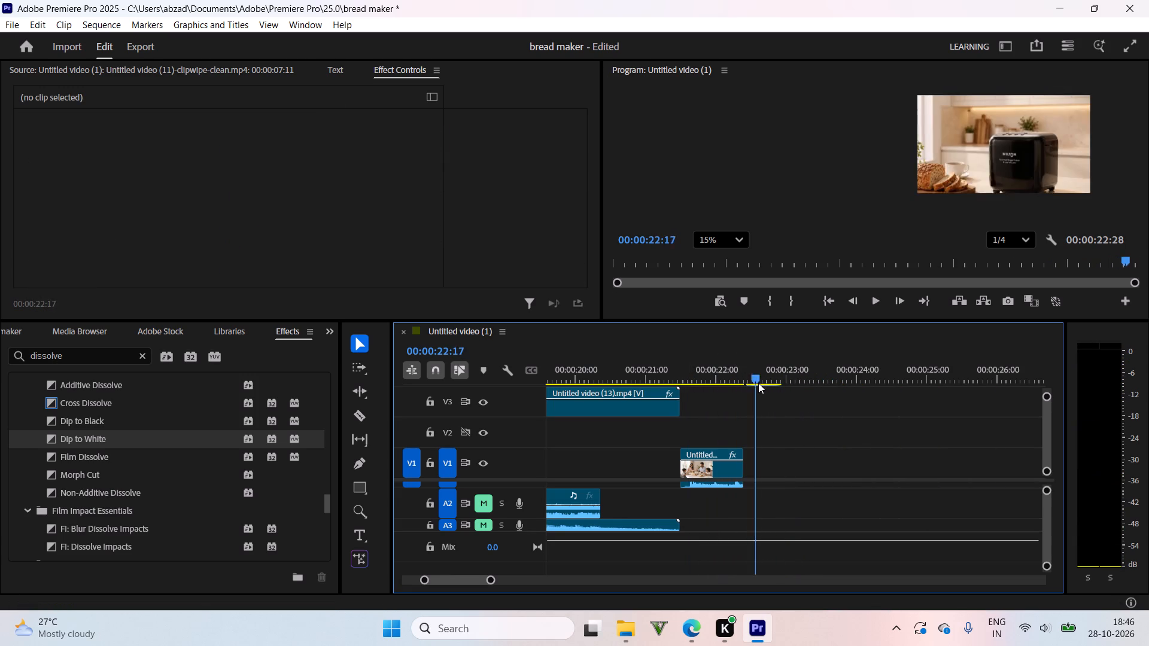
{"action": "left_click_drag", "start_coordinate": [758, 383], "coordinate": [784, 383]}
{"action": "double_click", "coordinate": [762, 384]}
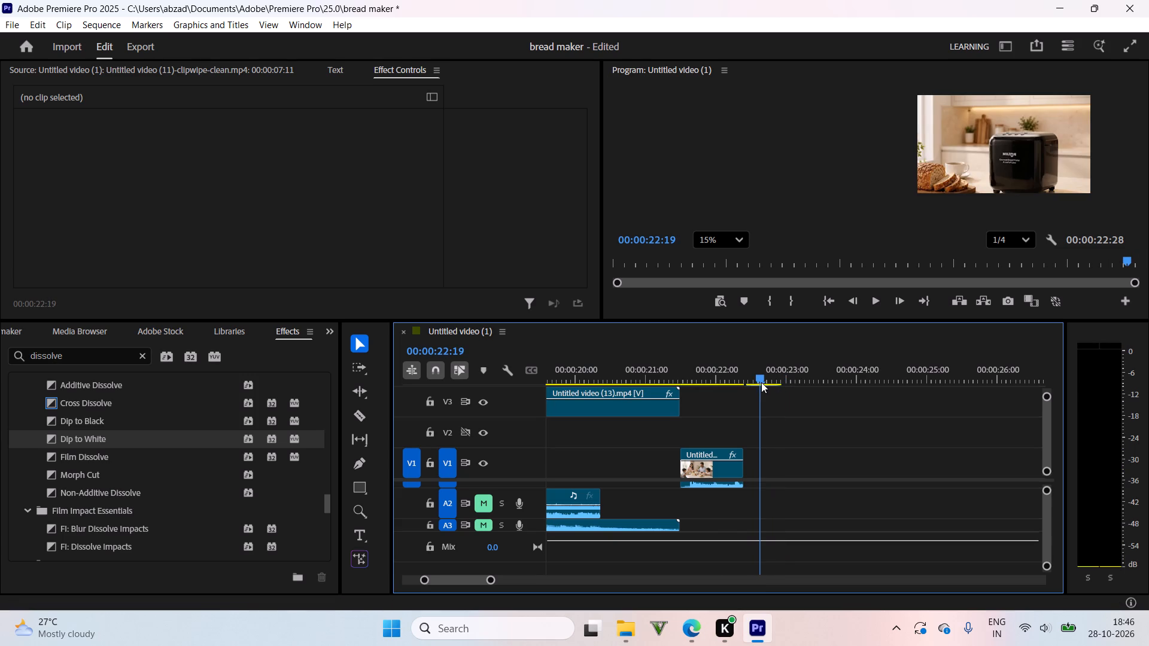
Resize the audio and video track heights so that A1 to A3 and V1 to V4 fit in view at the ending.
{"action": "scroll", "coordinate": [765, 389], "scroll_direction": "down", "scroll_amount": 2}
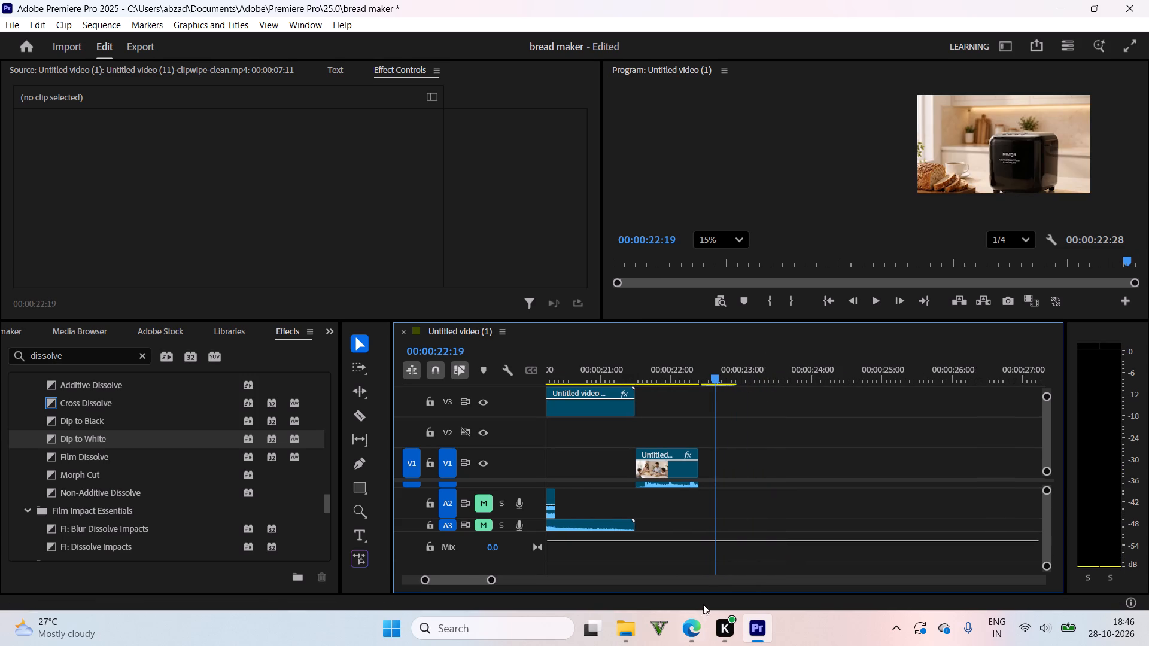
{"action": "scroll", "coordinate": [700, 557], "scroll_direction": "down", "scroll_amount": 2}
{"action": "scroll", "coordinate": [650, 538], "scroll_direction": "down", "scroll_amount": 2}
{"action": "scroll", "coordinate": [650, 538], "scroll_direction": "up", "scroll_amount": 2}
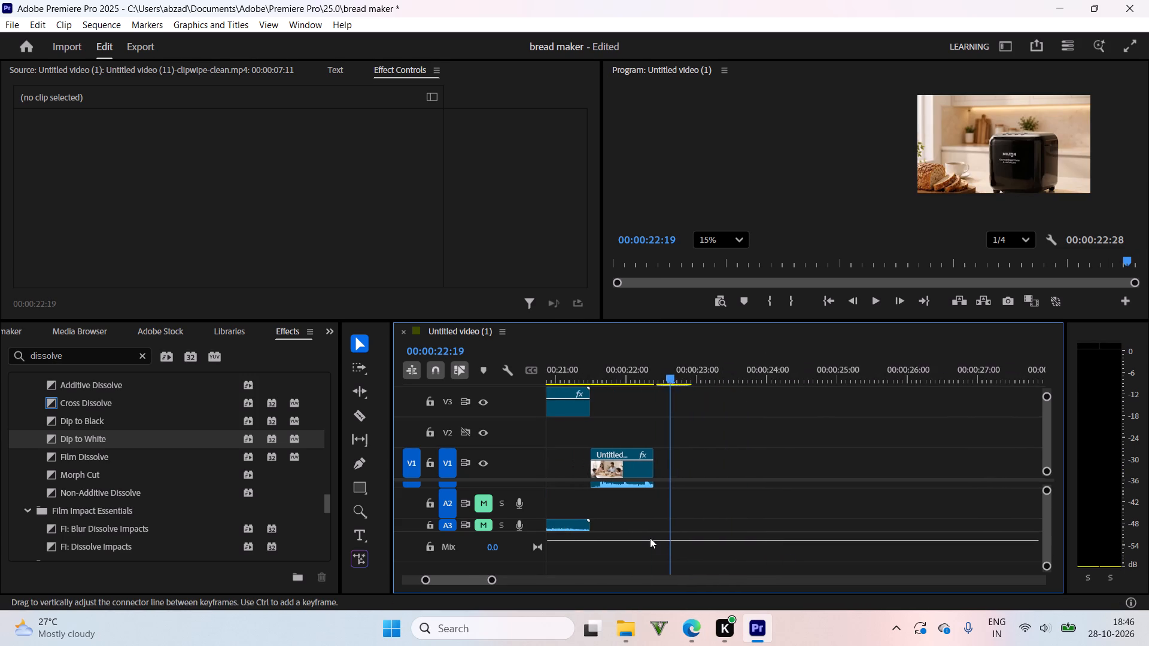
{"action": "scroll", "coordinate": [650, 538], "scroll_direction": "up", "scroll_amount": 2}
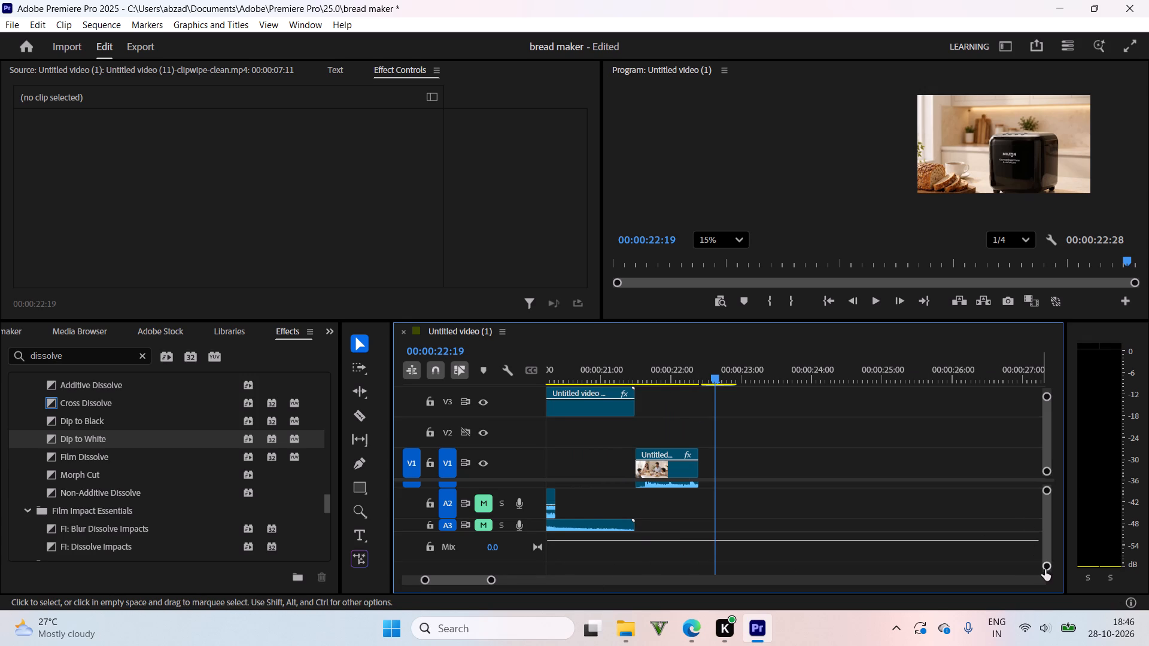
{"action": "left_click_drag", "start_coordinate": [1045, 569], "coordinate": [1038, 558]}
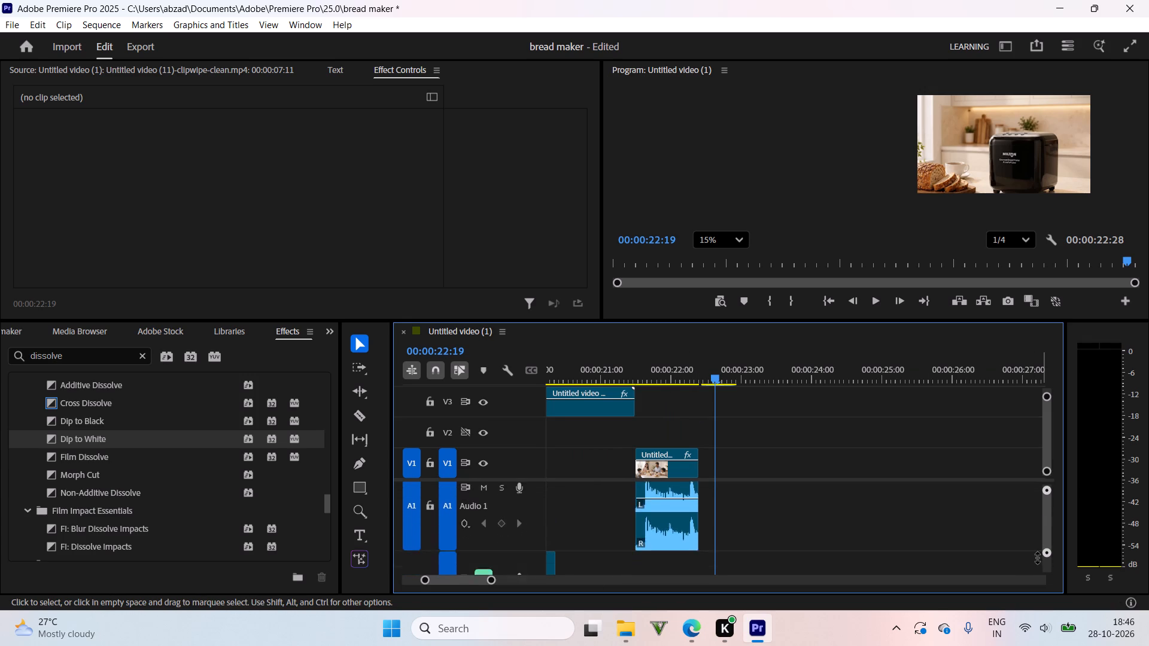
{"action": "left_click_drag", "start_coordinate": [1038, 558], "coordinate": [1028, 556]}
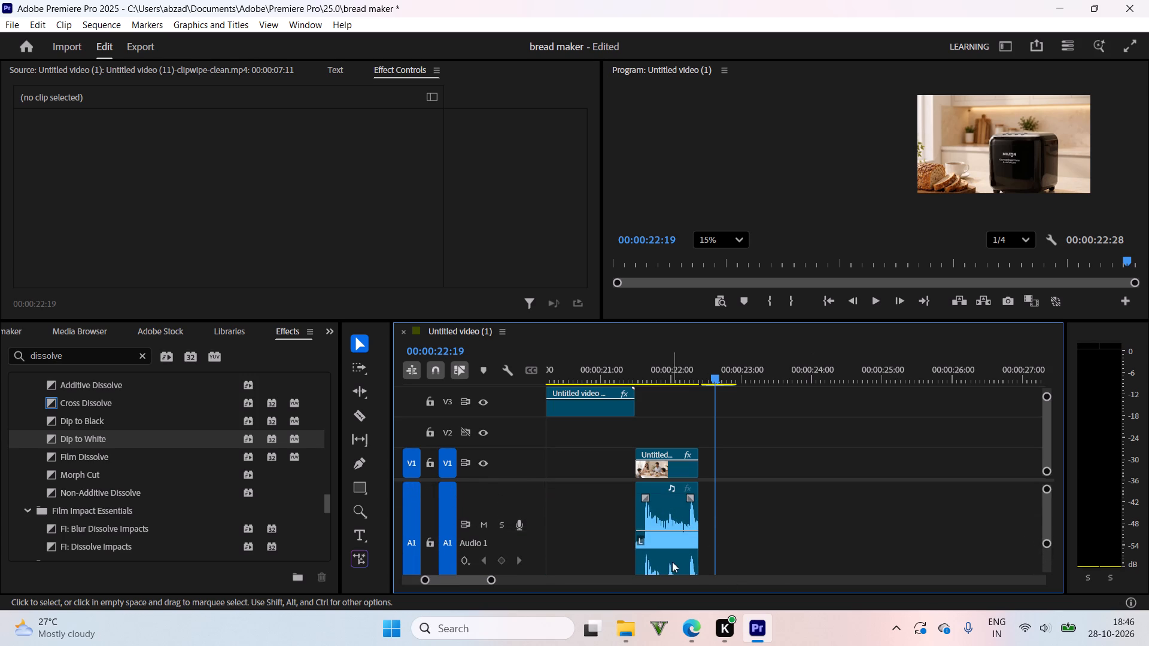
{"action": "left_click", "coordinate": [670, 563]}
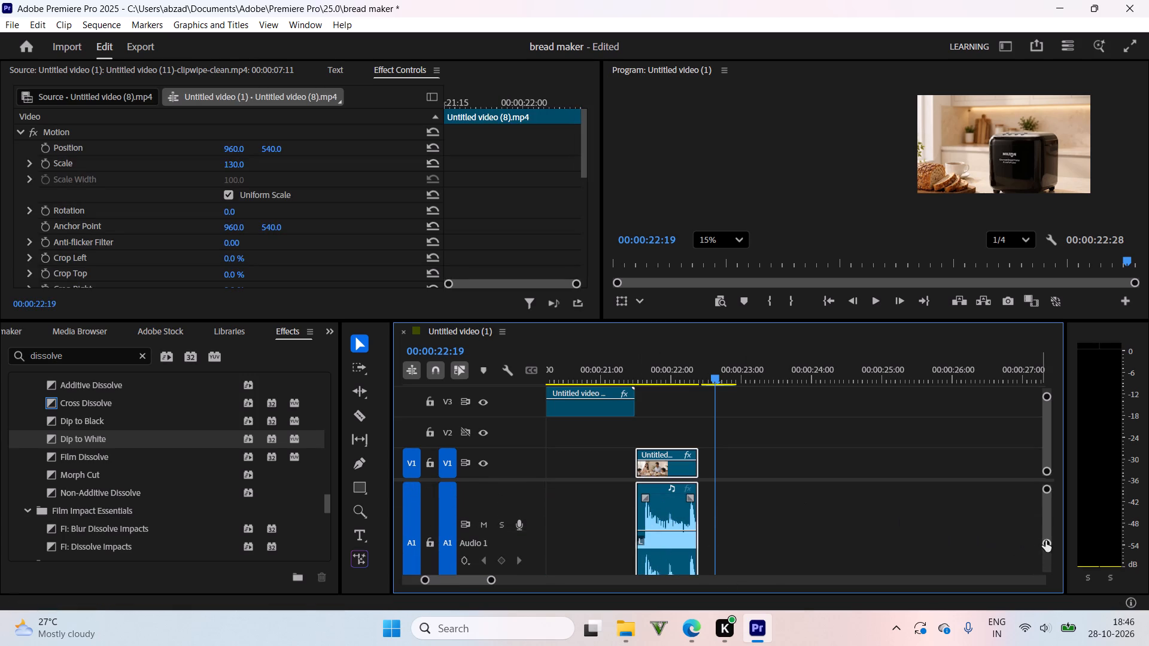
{"action": "left_click_drag", "start_coordinate": [1045, 541], "coordinate": [1041, 566]}
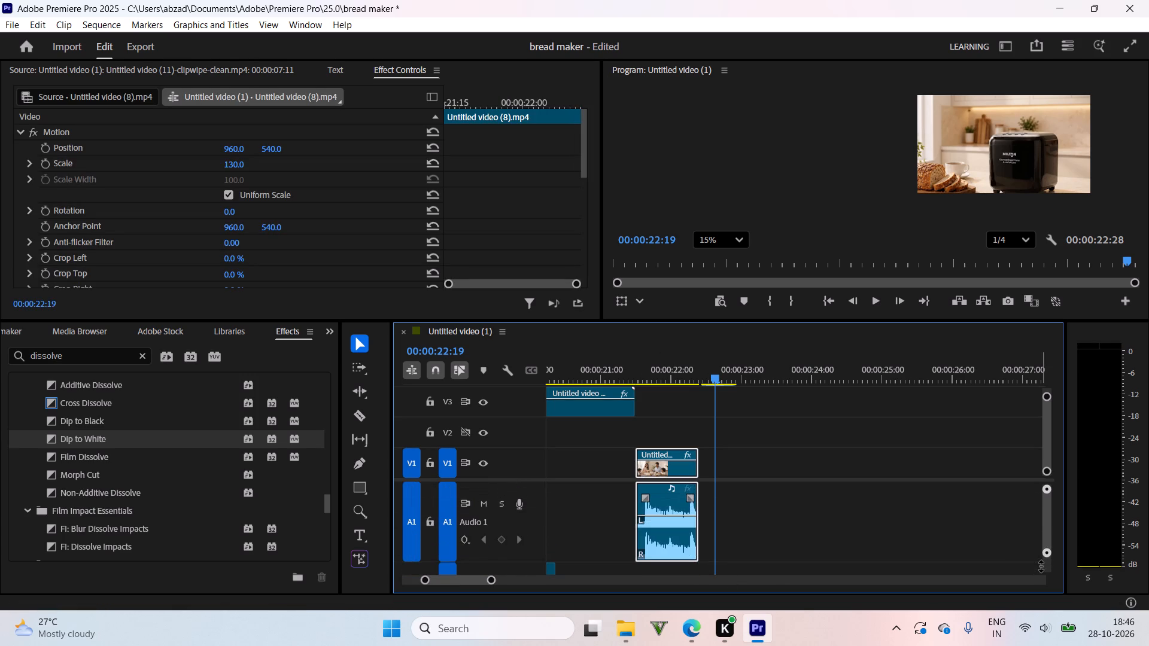
{"action": "left_click_drag", "start_coordinate": [1041, 566], "coordinate": [1038, 585]}
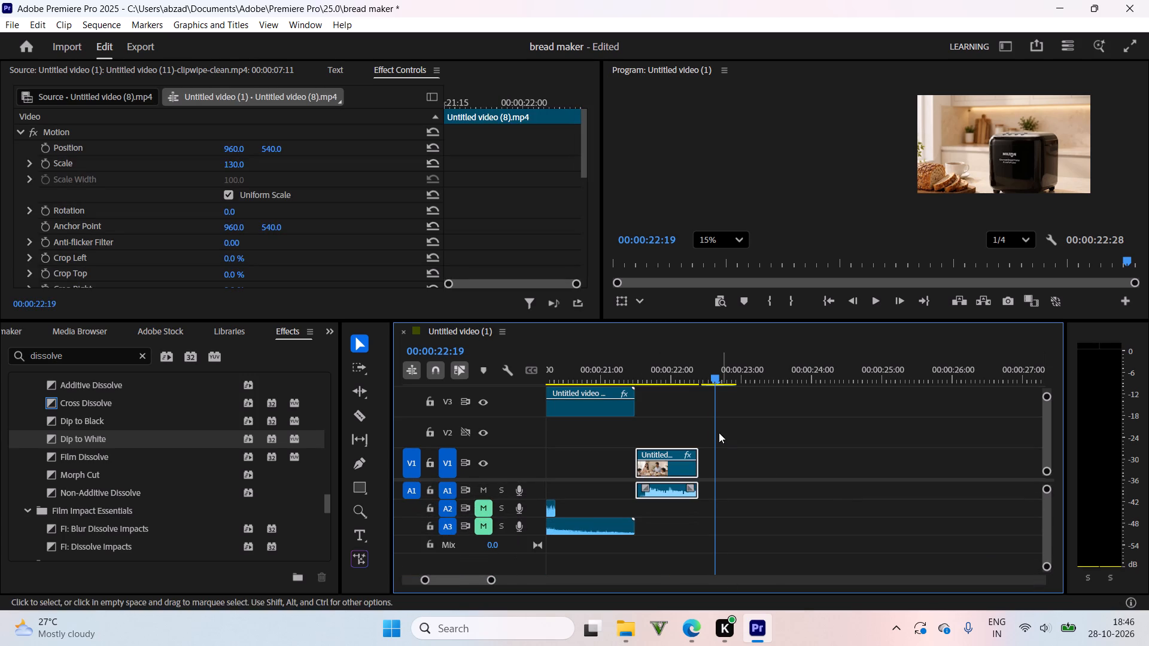
{"action": "scroll", "coordinate": [719, 486], "scroll_direction": "down", "scroll_amount": 1}
{"action": "left_click_drag", "start_coordinate": [1047, 471], "coordinate": [1039, 502]}
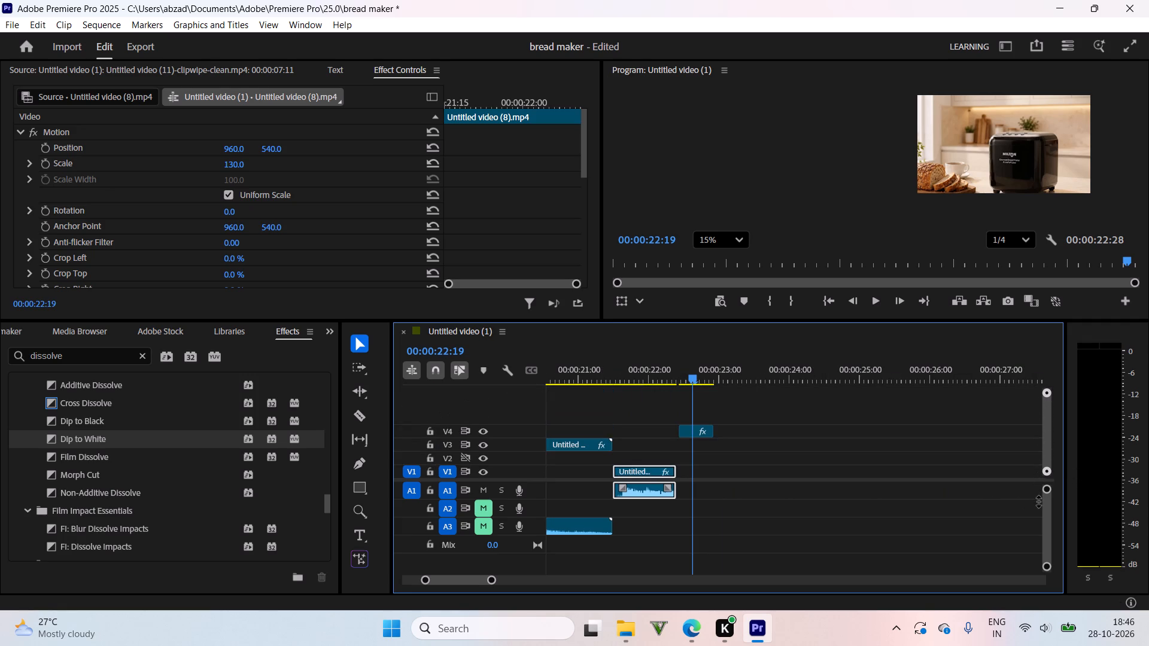
Scrub over Untitled video (2).mp4 on V4 and extend its end to the media limit at about 00:00:24:01.
{"action": "left_click_drag", "start_coordinate": [1039, 502], "coordinate": [1037, 508]}
{"action": "left_click", "coordinate": [699, 435]}
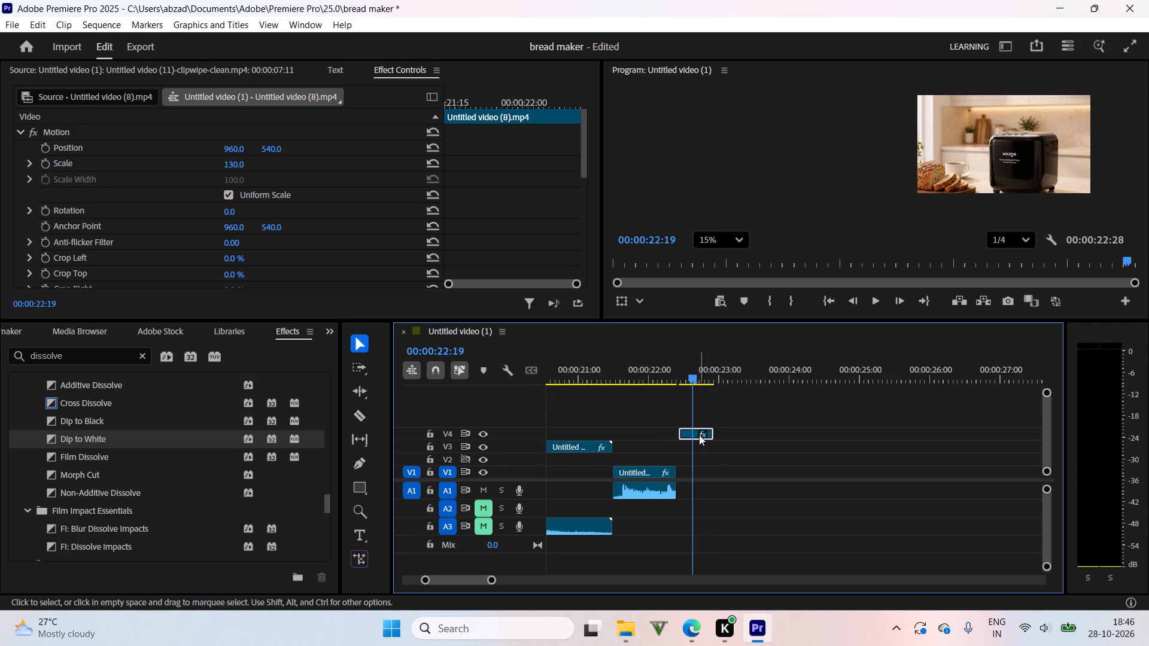
{"action": "left_click", "coordinate": [681, 385]}
{"action": "left_click_drag", "start_coordinate": [691, 376], "coordinate": [679, 382]}
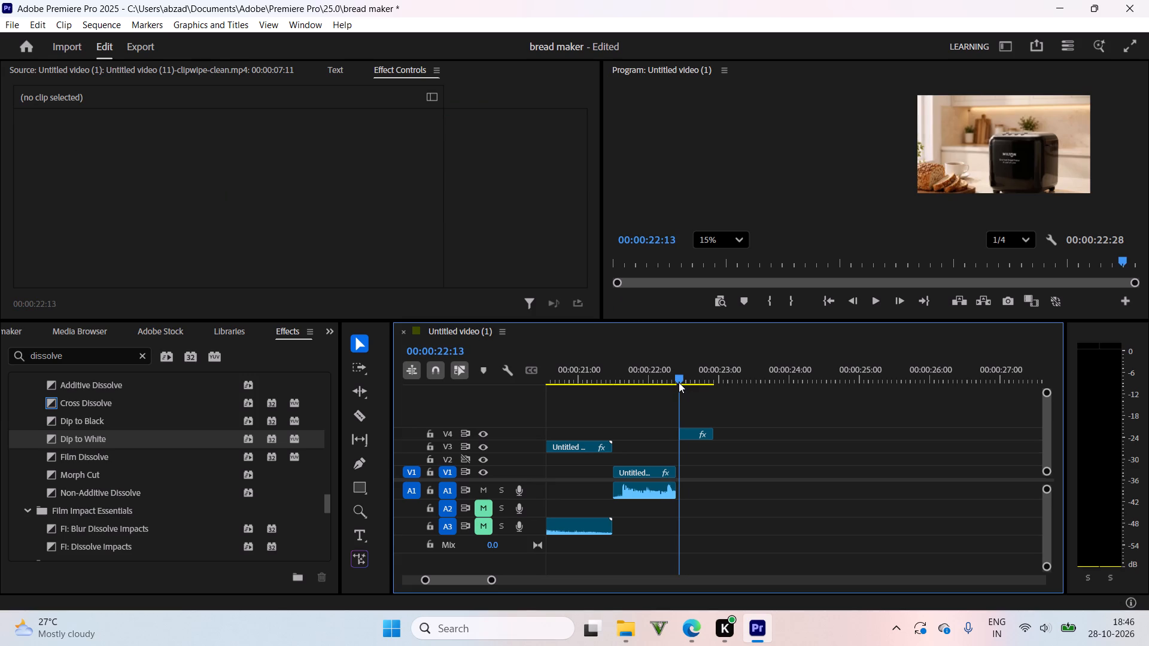
{"action": "left_click_drag", "start_coordinate": [679, 382], "coordinate": [710, 398]}
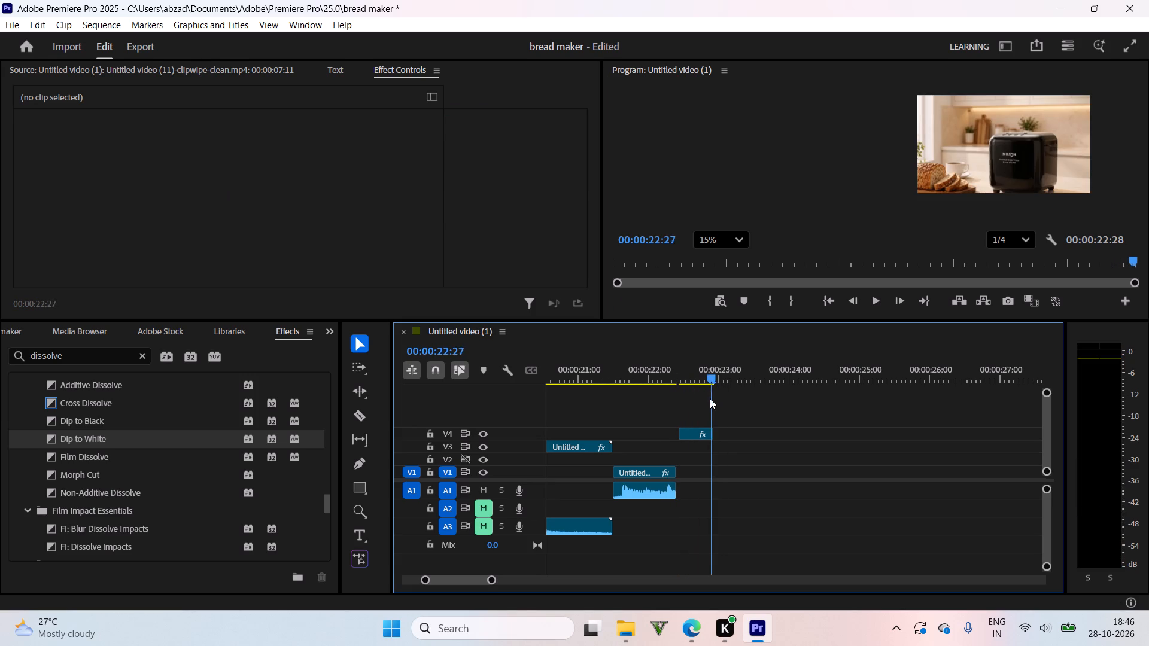
{"action": "left_click_drag", "start_coordinate": [710, 398], "coordinate": [707, 401]}
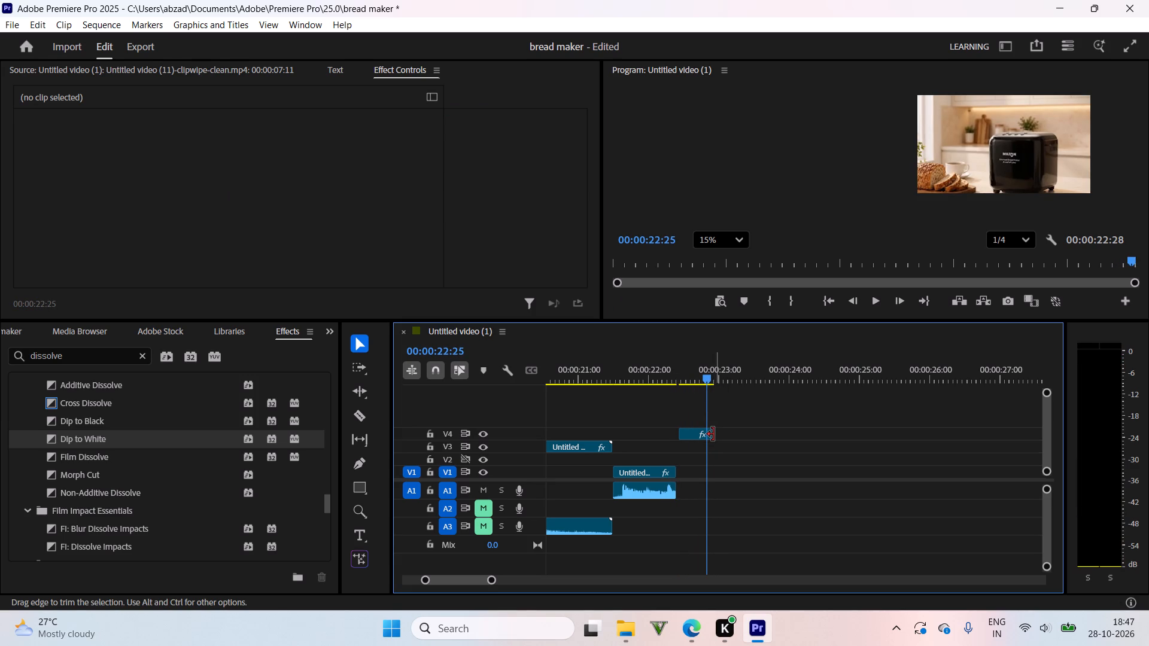
{"action": "left_click_drag", "start_coordinate": [713, 434], "coordinate": [817, 451]}
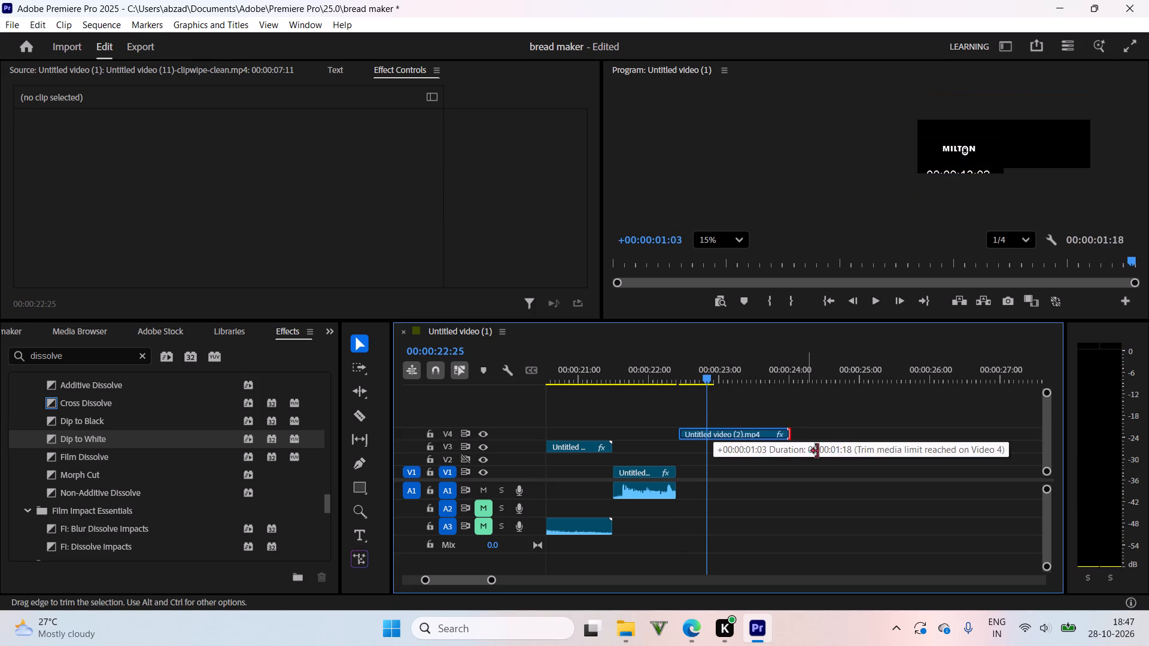
{"action": "left_click_drag", "start_coordinate": [817, 451], "coordinate": [874, 459]}
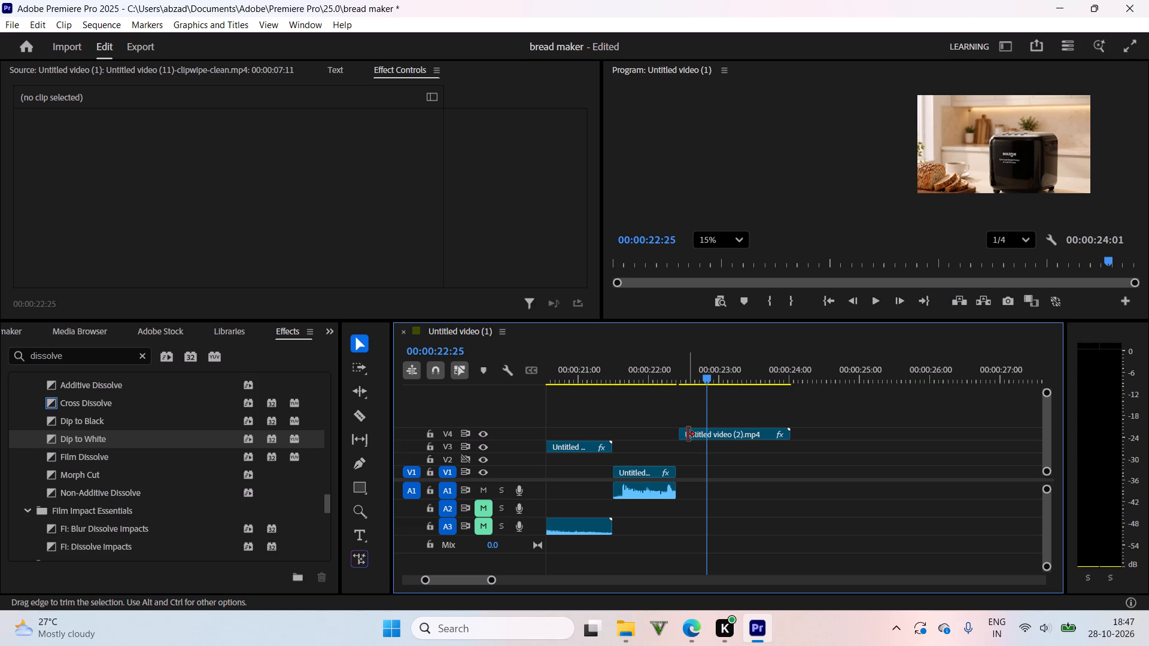
Move Untitled video (2).mp4 from V4 down to V1, keeping its start at 00:00:22:13.
{"action": "left_click", "coordinate": [687, 434]}
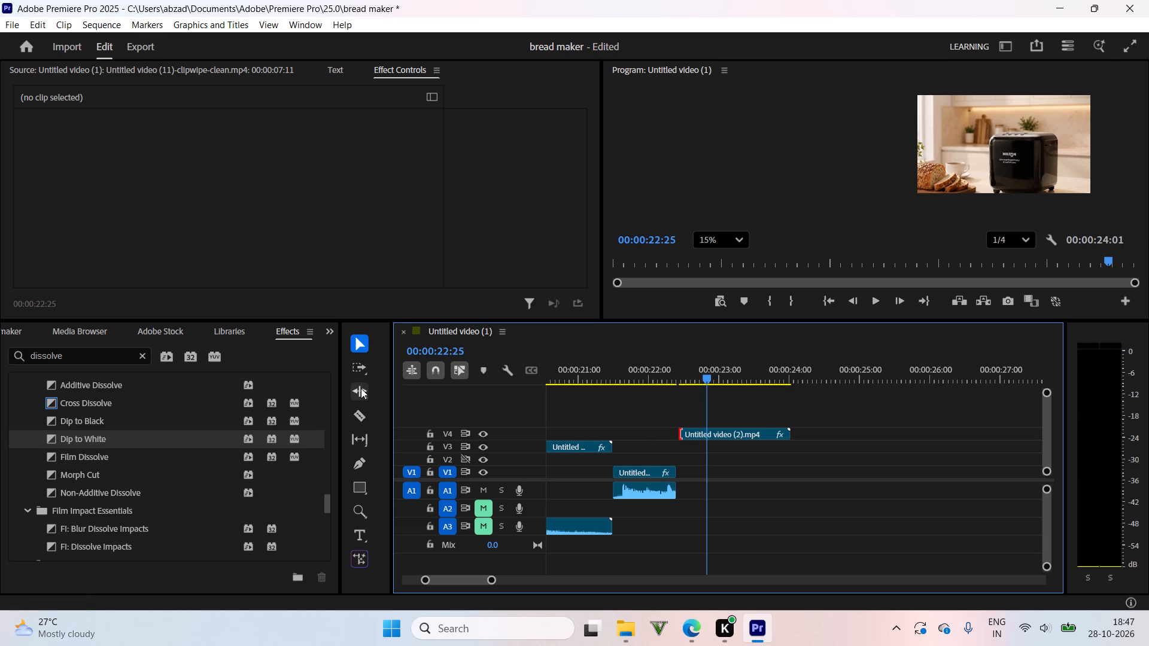
{"action": "left_click", "coordinate": [722, 431]}
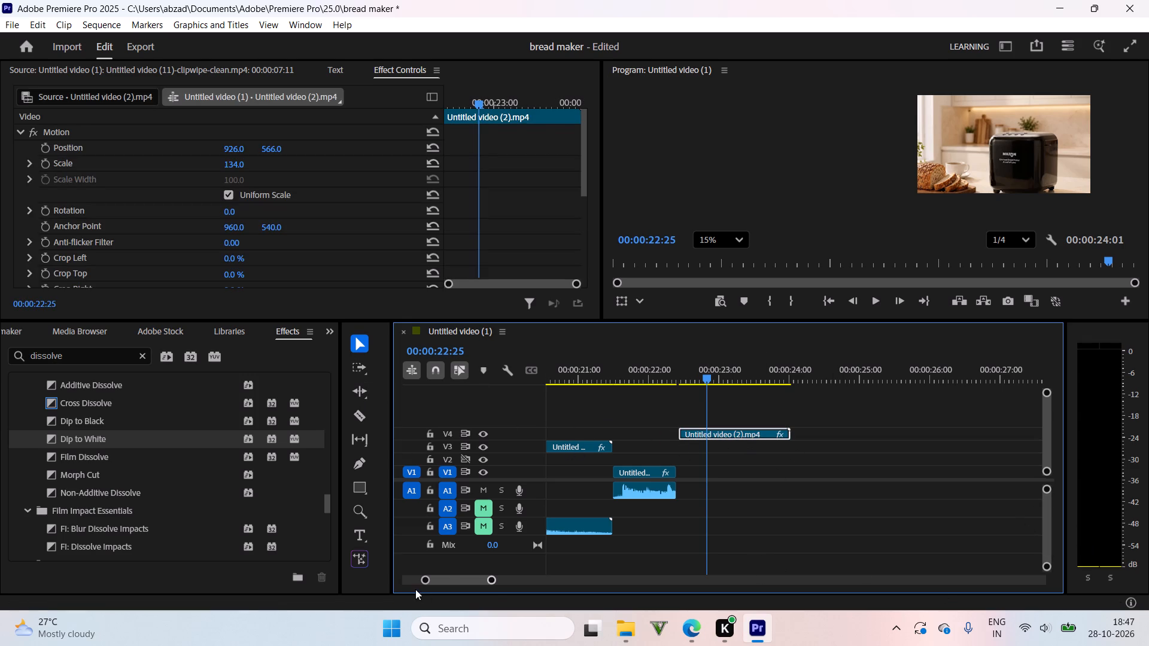
{"action": "scroll", "coordinate": [723, 461], "scroll_direction": "up", "scroll_amount": 1, "text": "alt"}
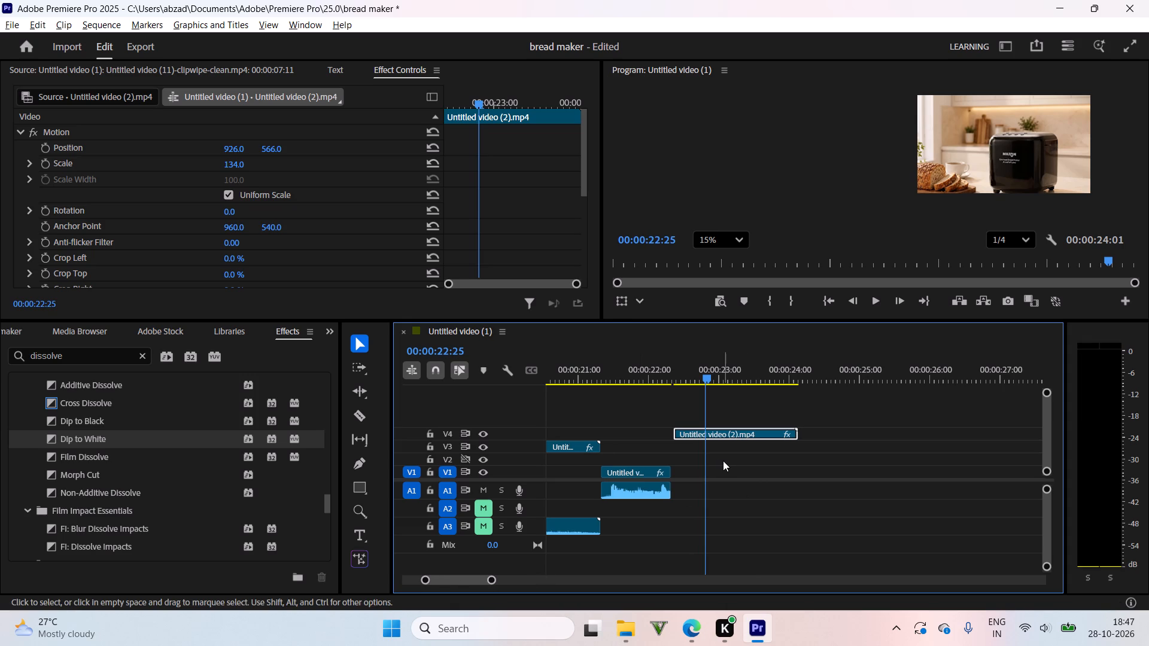
{"action": "scroll", "coordinate": [723, 461], "scroll_direction": "up", "scroll_amount": 12, "text": "alt"}
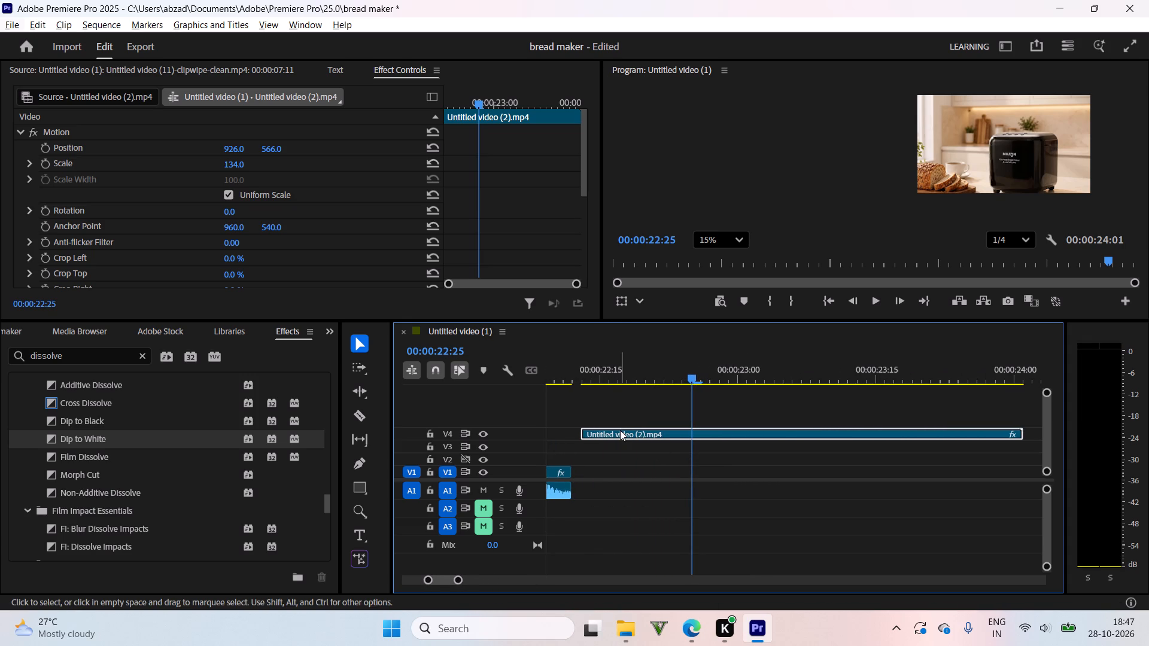
{"action": "left_click_drag", "start_coordinate": [620, 430], "coordinate": [587, 476]}
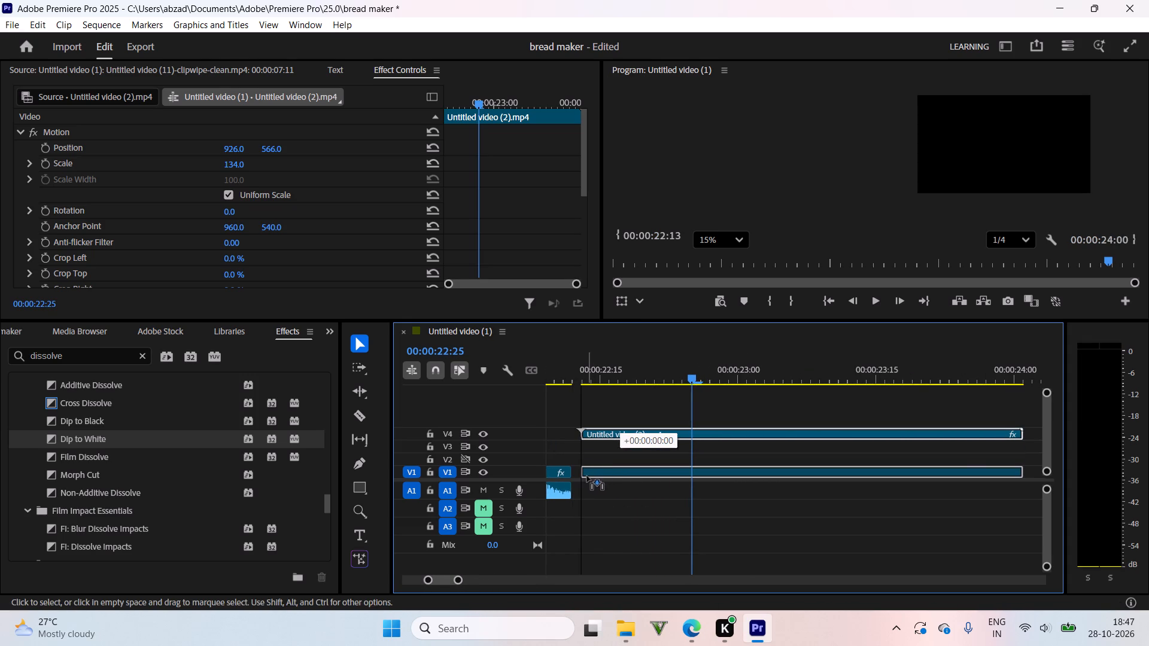
{"action": "left_click_drag", "start_coordinate": [587, 476], "coordinate": [585, 480]}
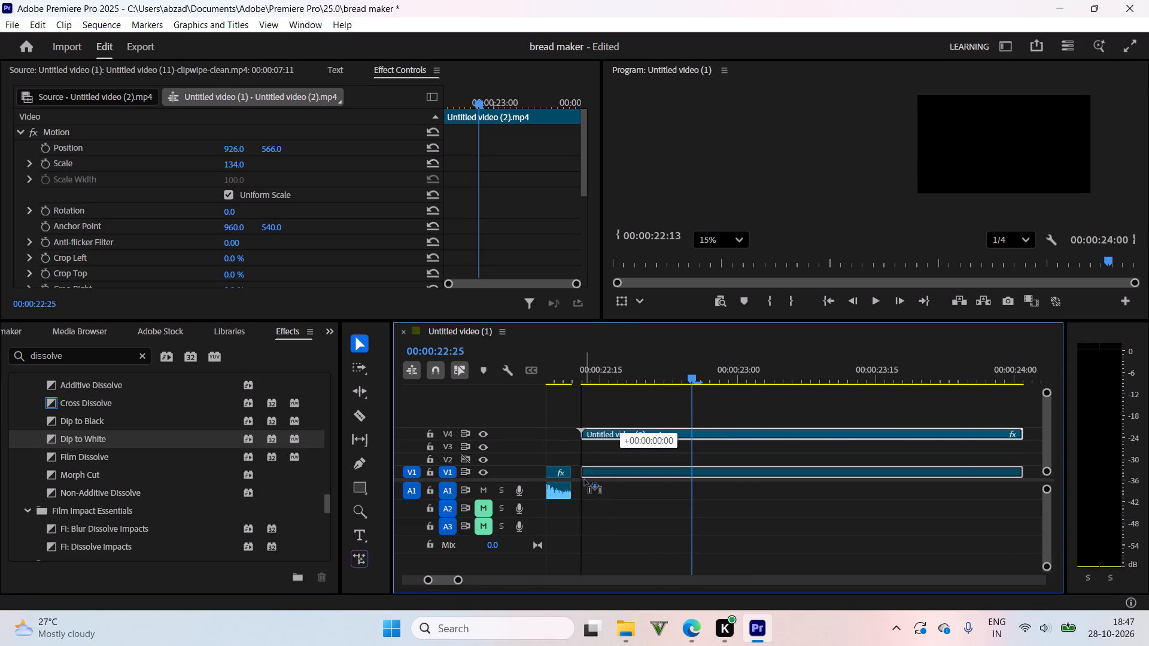
{"action": "left_click_drag", "start_coordinate": [585, 480], "coordinate": [586, 482]}
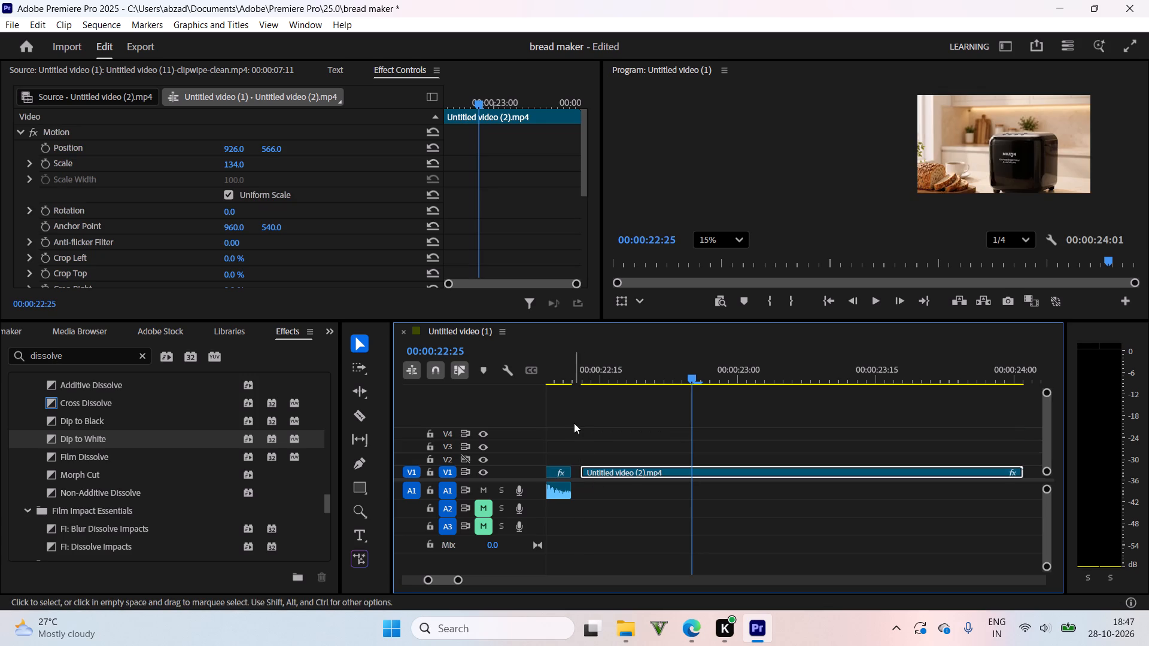
Close the gap on V1 by moving Untitled video (2).mp4 to 00:00:22:12, and play the ending from about 00:00:18:26.
{"action": "left_click_drag", "start_coordinate": [572, 369], "coordinate": [562, 393]}
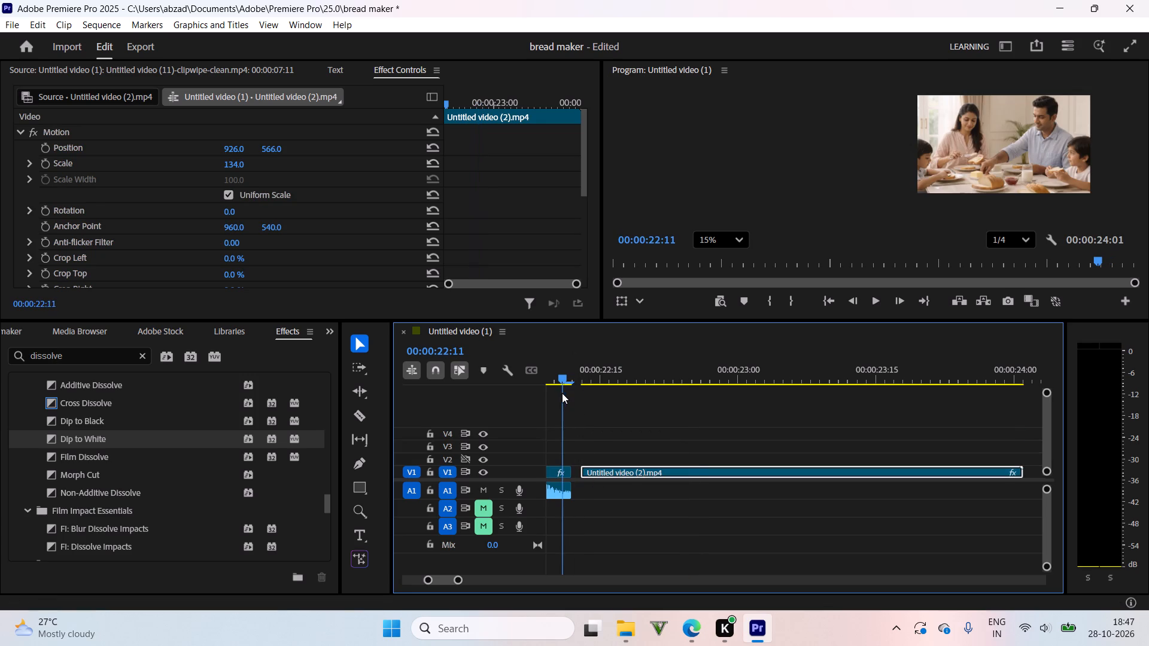
{"action": "left_click_drag", "start_coordinate": [562, 393], "coordinate": [575, 385]}
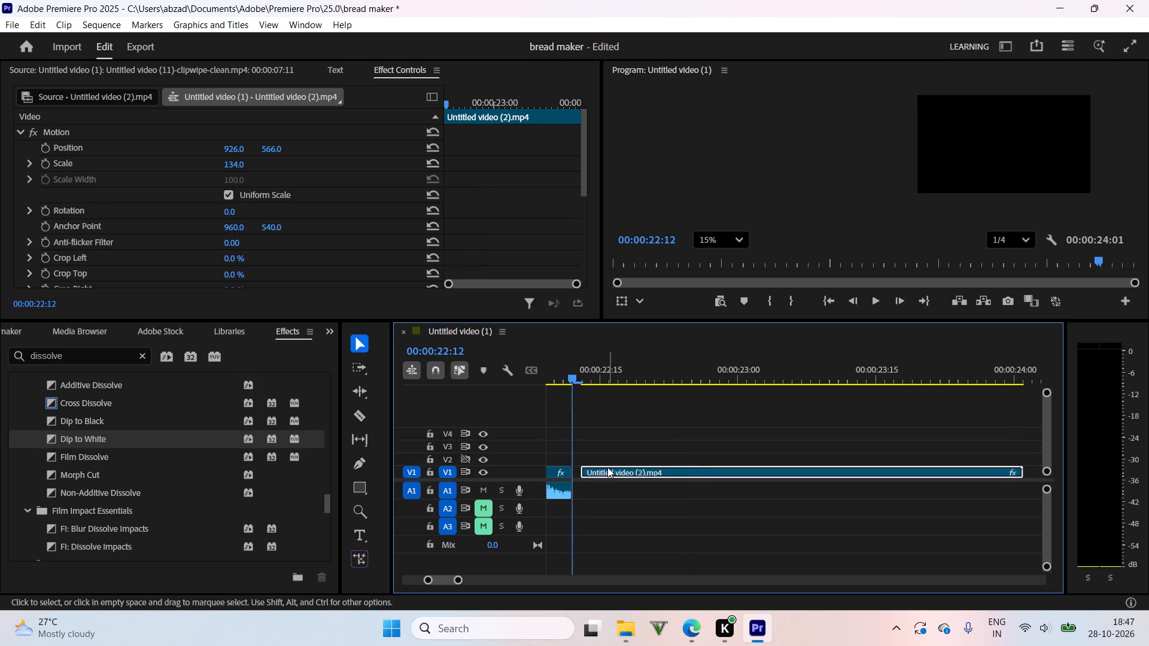
{"action": "left_click_drag", "start_coordinate": [607, 467], "coordinate": [598, 470]}
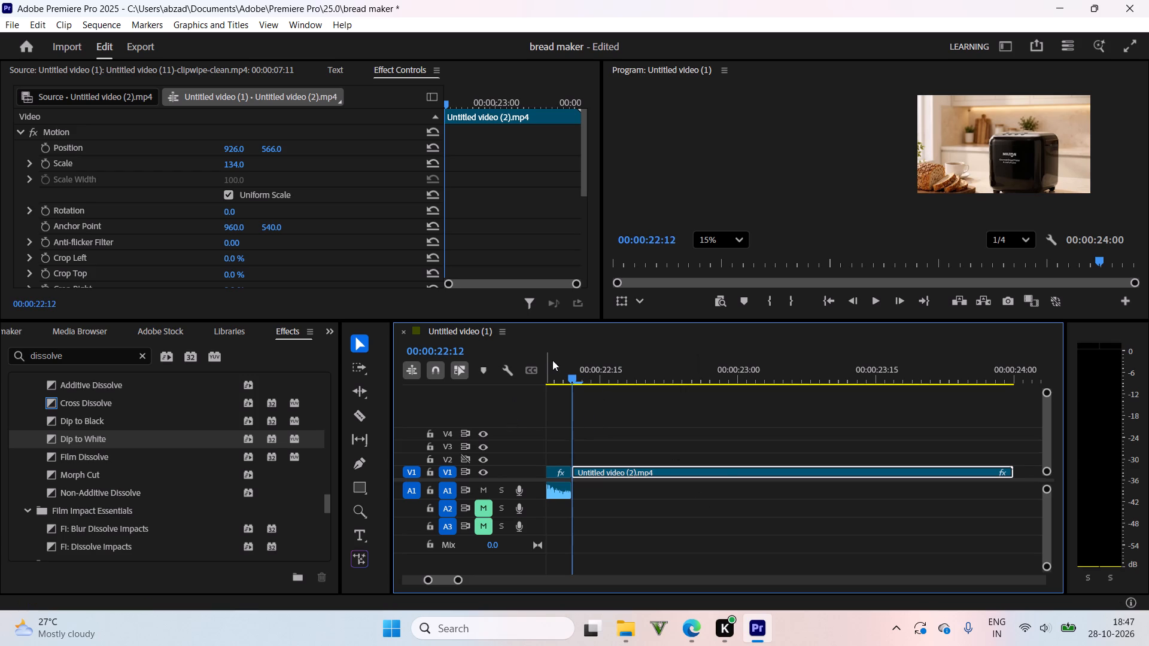
{"action": "left_click_drag", "start_coordinate": [559, 379], "coordinate": [533, 407]}
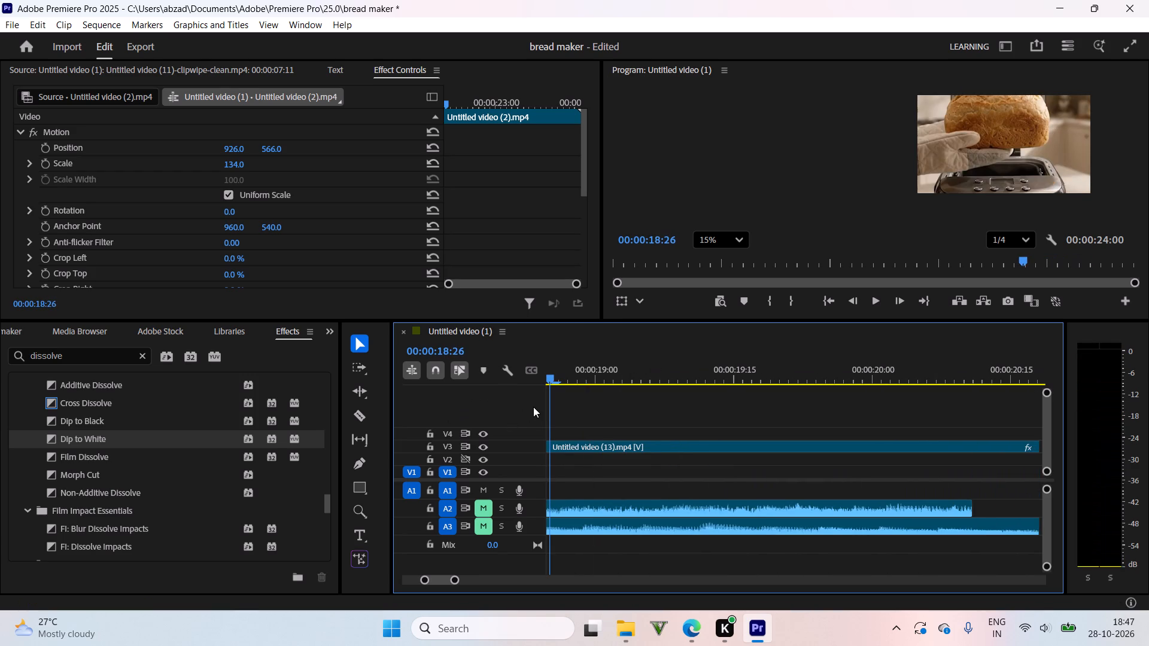
{"action": "key", "text": "space"}
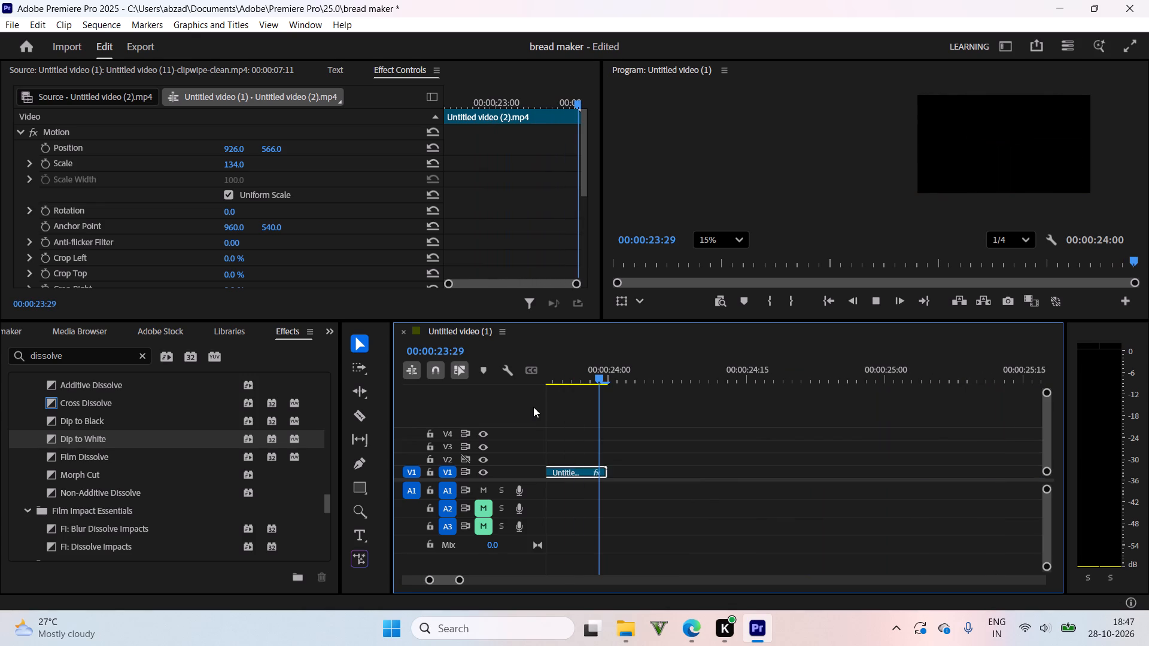
{"action": "left_click_drag", "start_coordinate": [595, 373], "coordinate": [552, 406]}
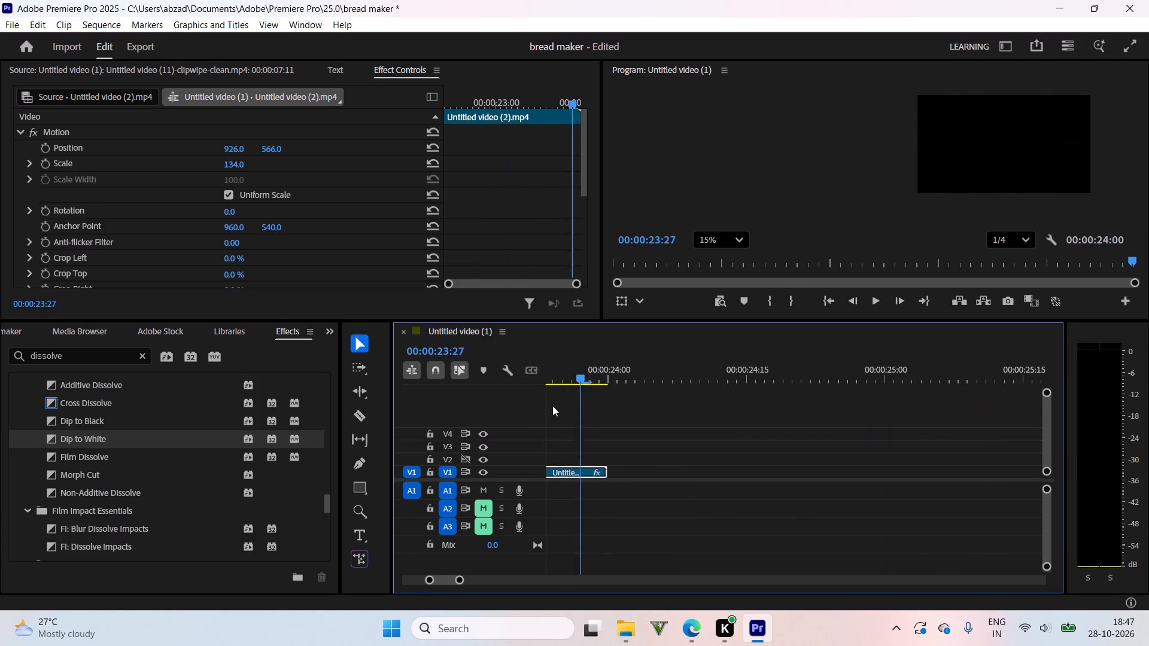
{"action": "left_click_drag", "start_coordinate": [552, 406], "coordinate": [690, 482]}
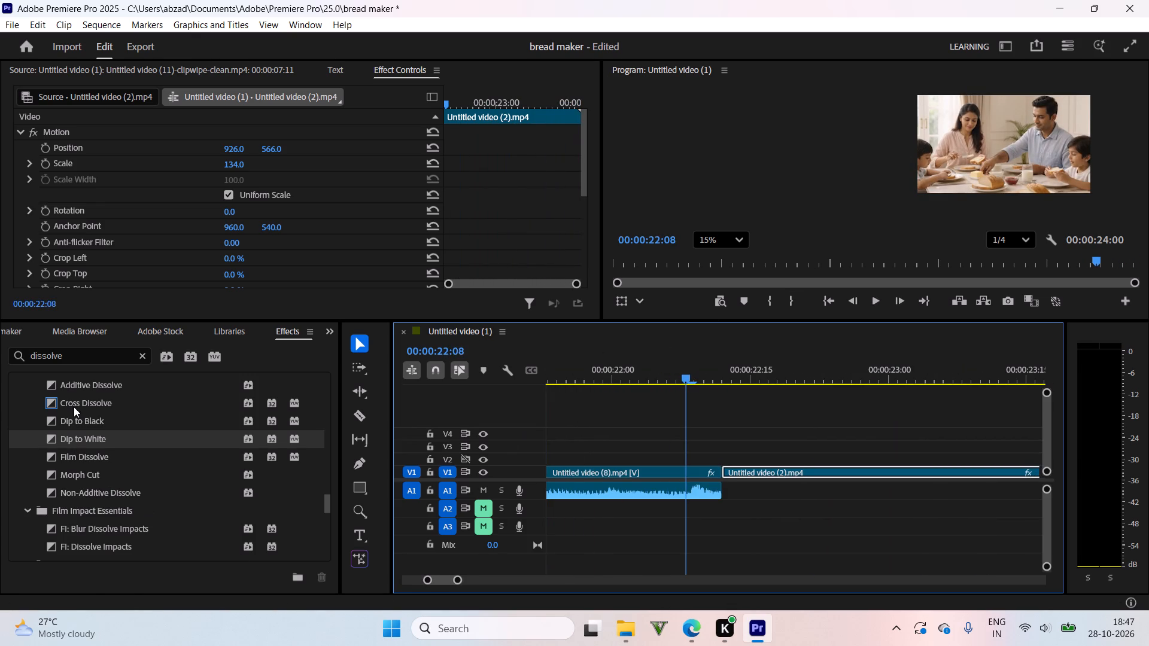
Add a Cross Dissolve between Untitled video (8).mp4 and Untitled video (2).mp4, shorten it to 6 frames, and preview the transition.
{"action": "left_click_drag", "start_coordinate": [78, 401], "coordinate": [726, 473]}
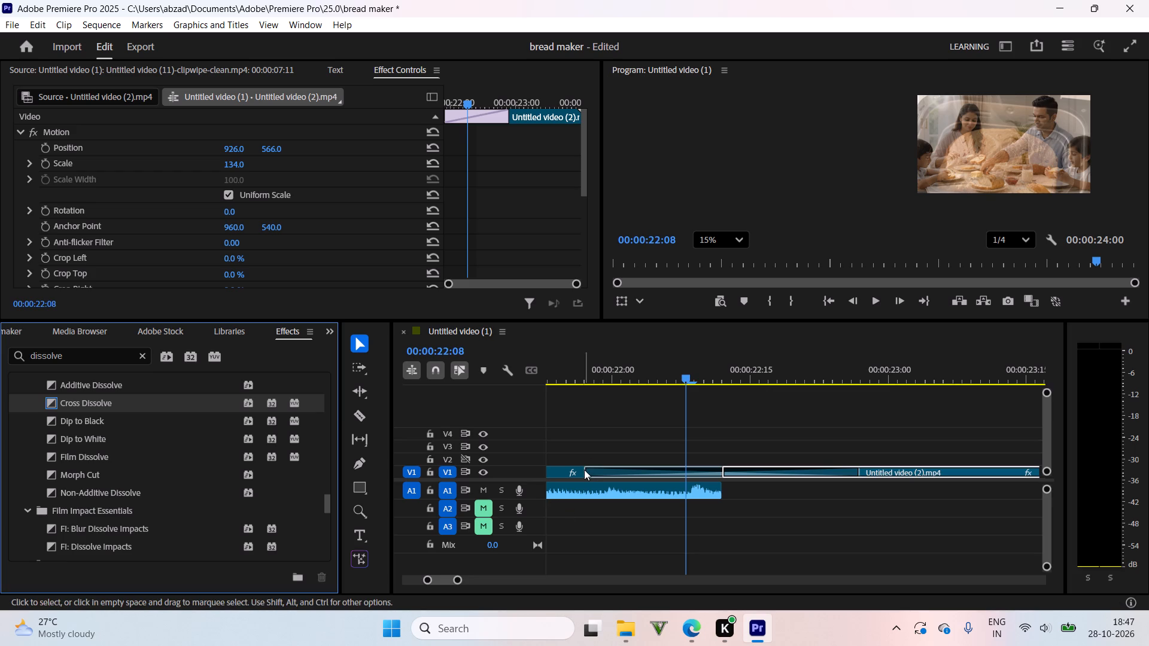
{"action": "left_click_drag", "start_coordinate": [588, 470], "coordinate": [632, 476]}
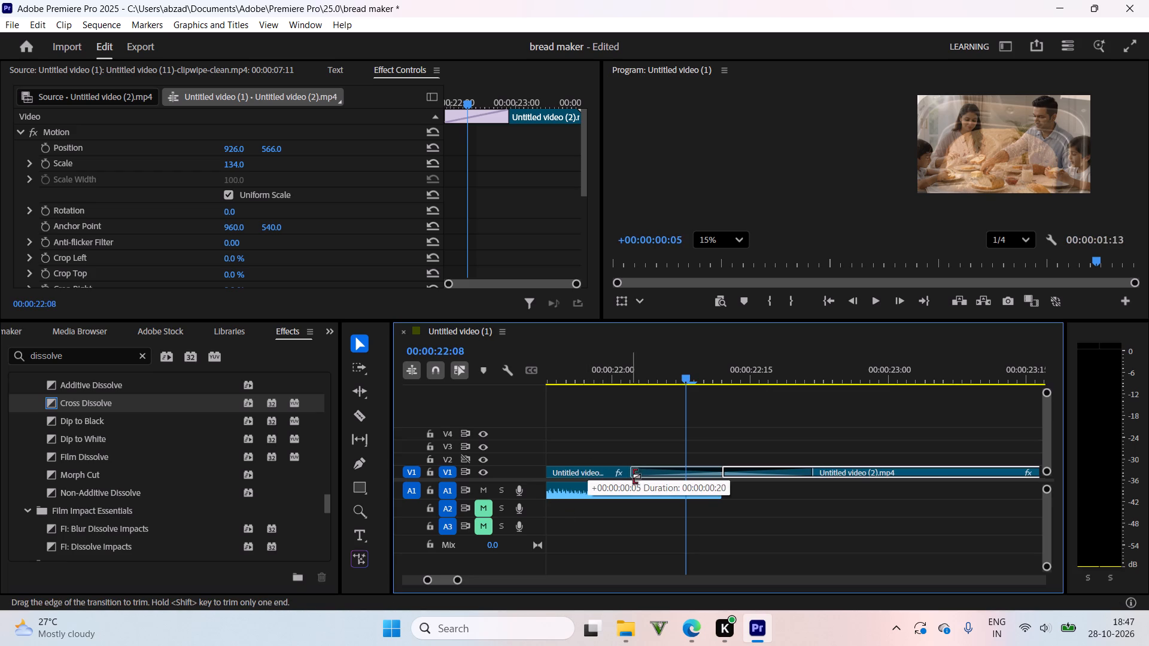
{"action": "left_click_drag", "start_coordinate": [632, 476], "coordinate": [698, 508]}
{"action": "key", "text": "space"}
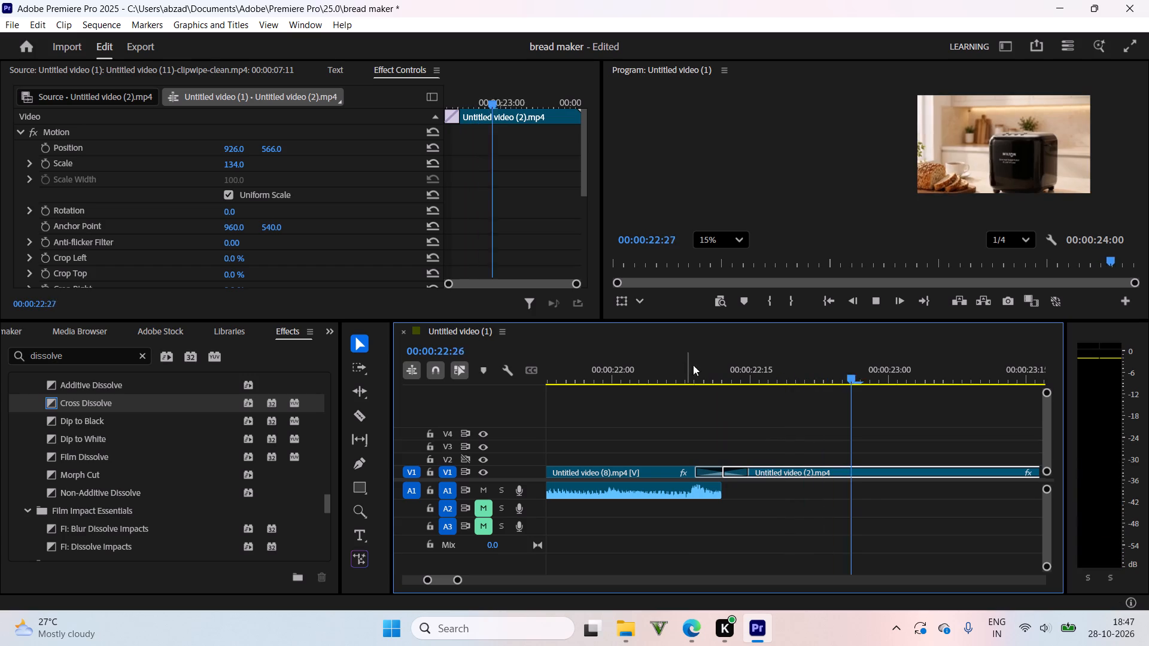
{"action": "left_click_drag", "start_coordinate": [695, 374], "coordinate": [721, 403]}
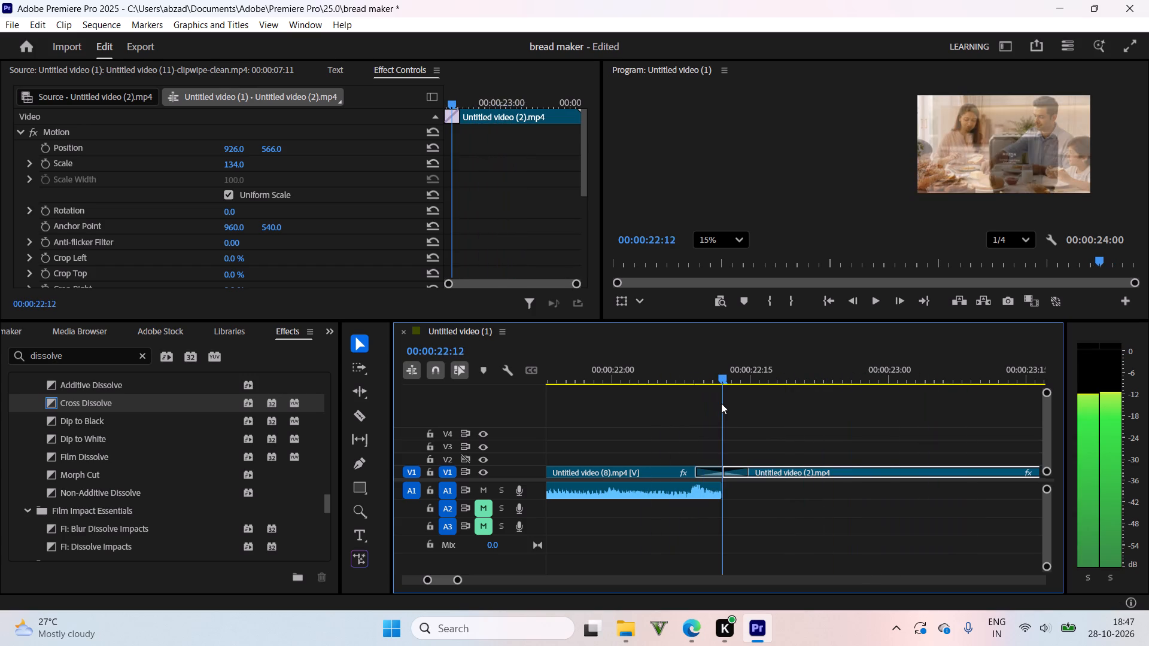
{"action": "left_click_drag", "start_coordinate": [721, 403], "coordinate": [743, 406]}
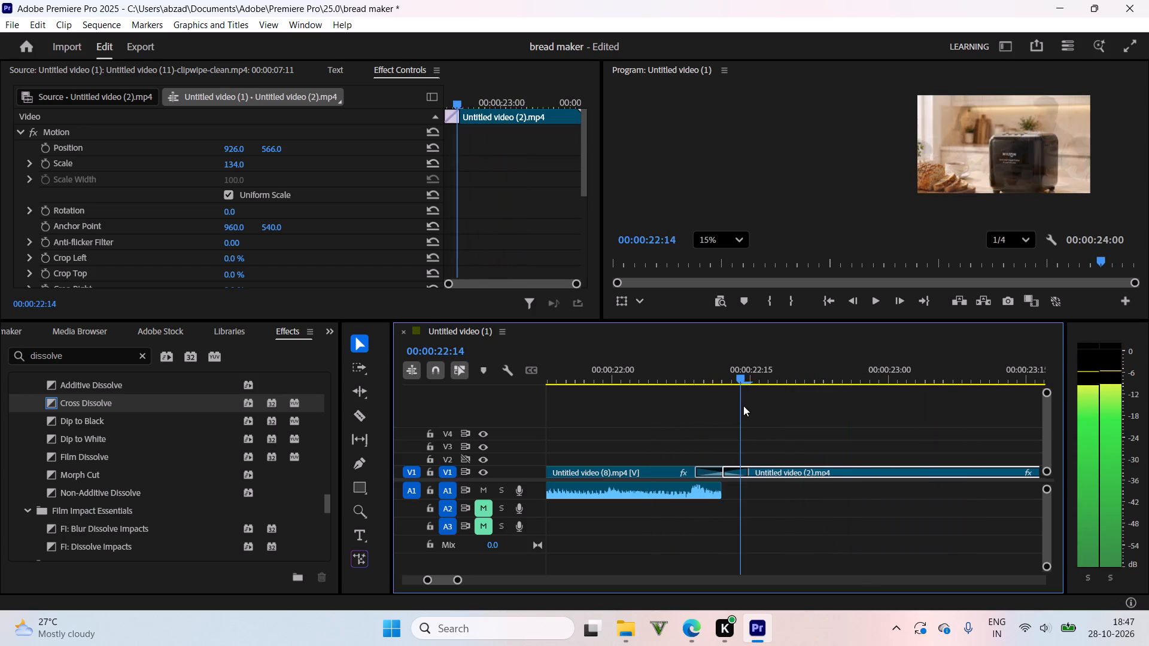
{"action": "left_click_drag", "start_coordinate": [743, 406], "coordinate": [637, 415]}
{"action": "key", "text": "space"}
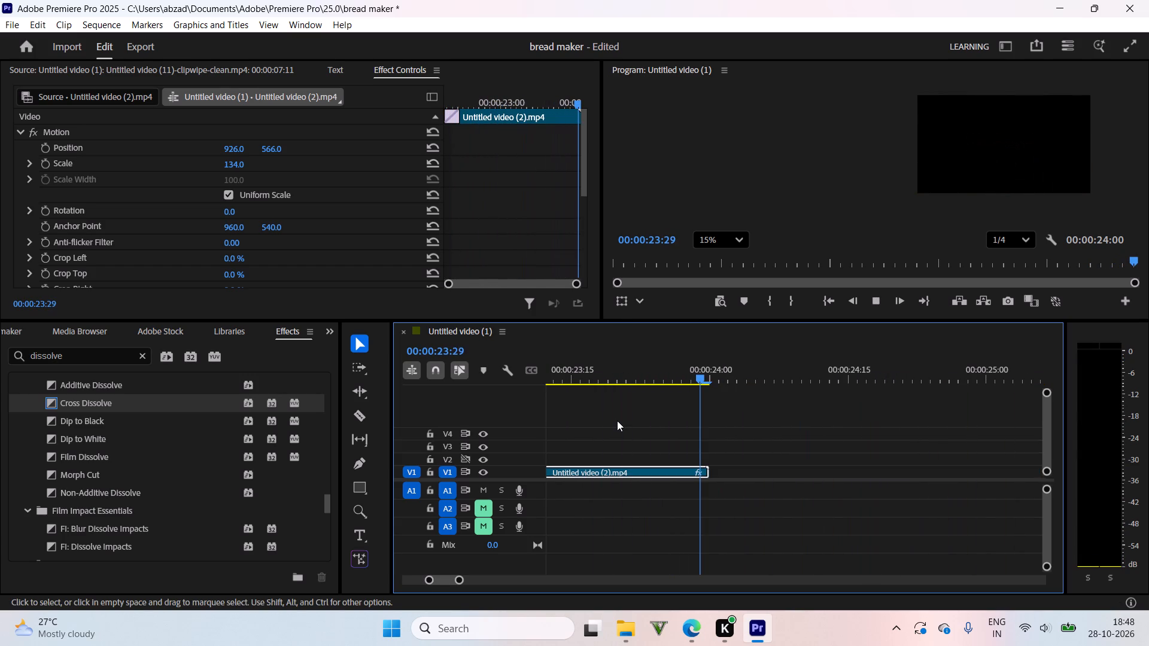
{"action": "left_click_drag", "start_coordinate": [625, 368], "coordinate": [674, 439]}
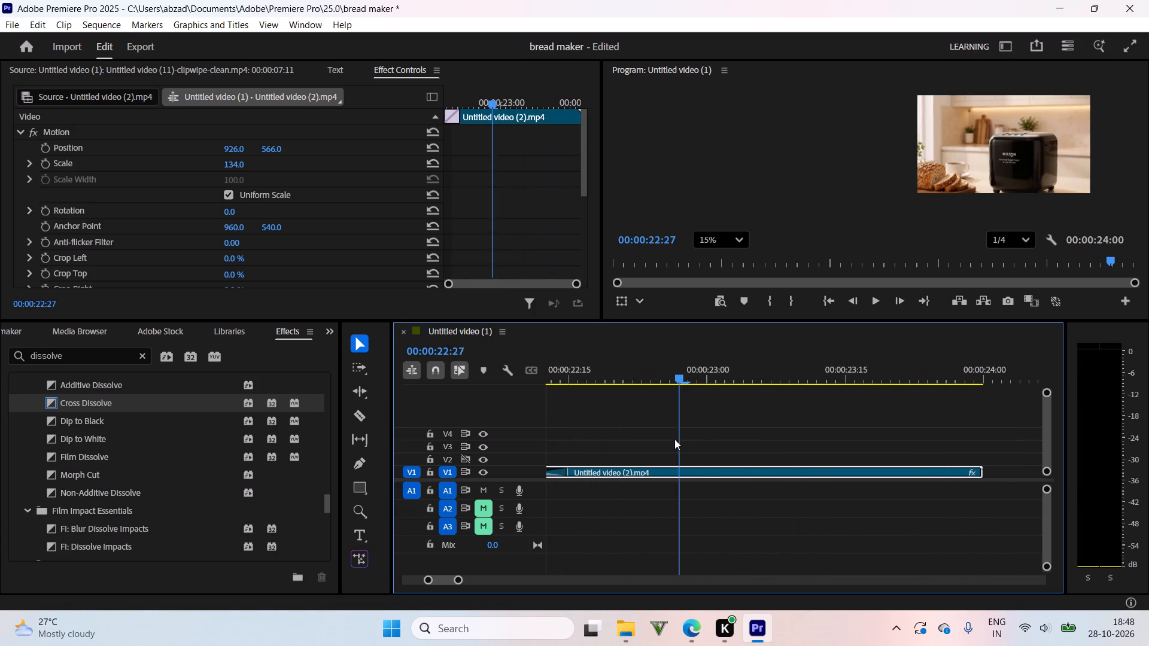
{"action": "left_click_drag", "start_coordinate": [674, 439], "coordinate": [880, 563]}
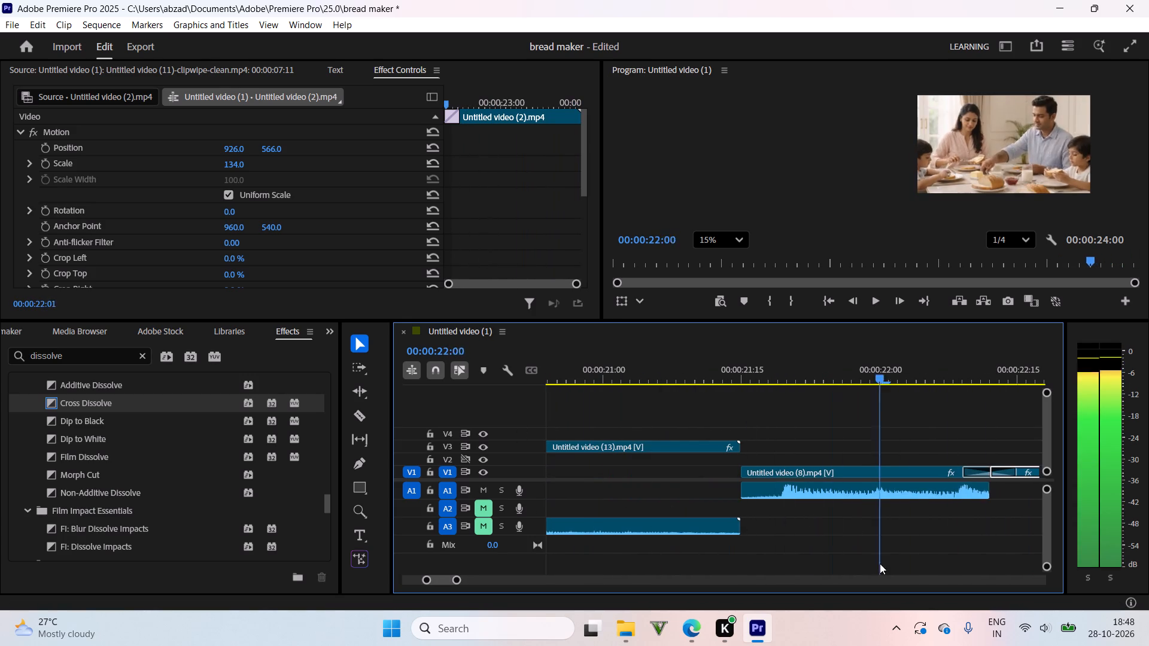
{"action": "left_click_drag", "start_coordinate": [880, 563], "coordinate": [933, 586]}
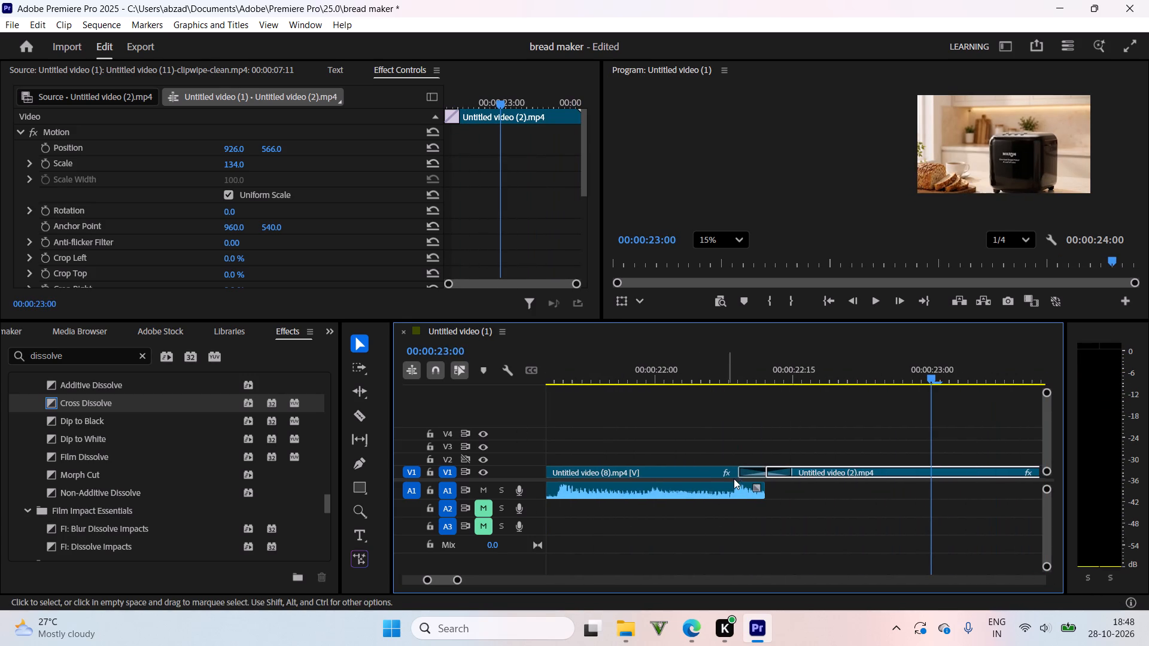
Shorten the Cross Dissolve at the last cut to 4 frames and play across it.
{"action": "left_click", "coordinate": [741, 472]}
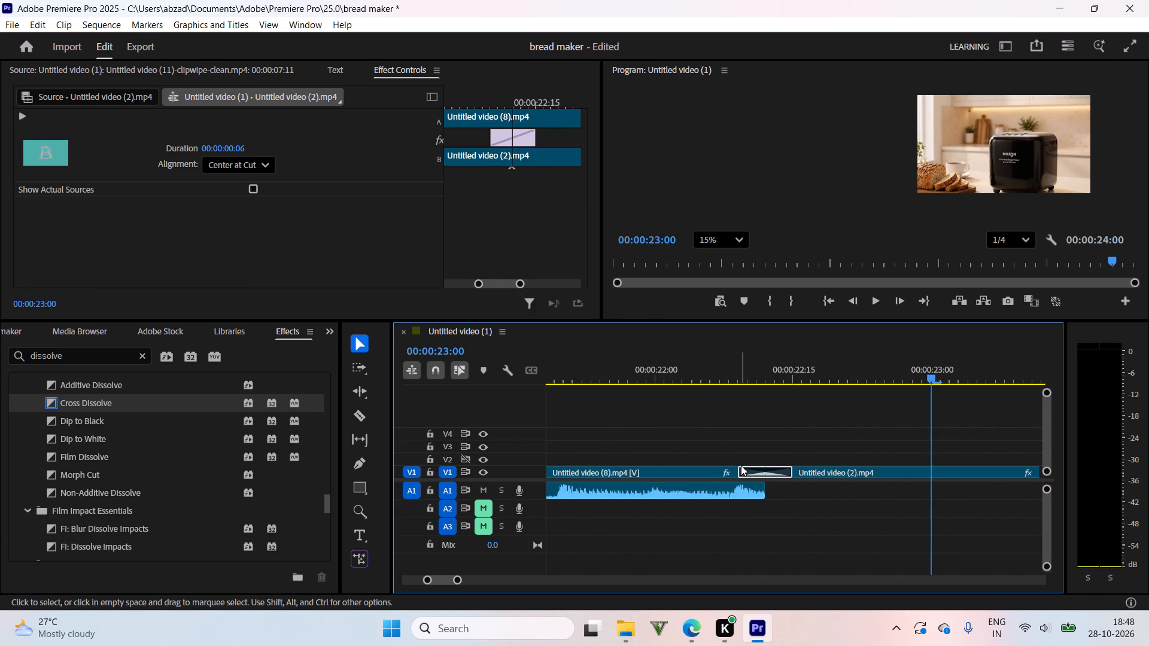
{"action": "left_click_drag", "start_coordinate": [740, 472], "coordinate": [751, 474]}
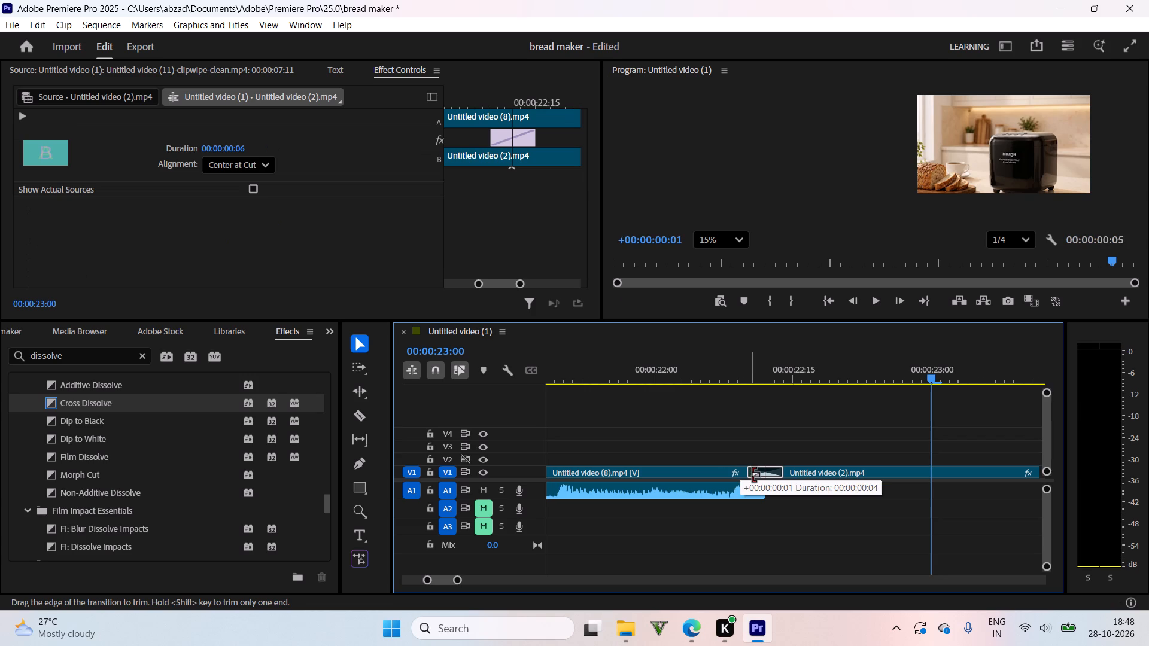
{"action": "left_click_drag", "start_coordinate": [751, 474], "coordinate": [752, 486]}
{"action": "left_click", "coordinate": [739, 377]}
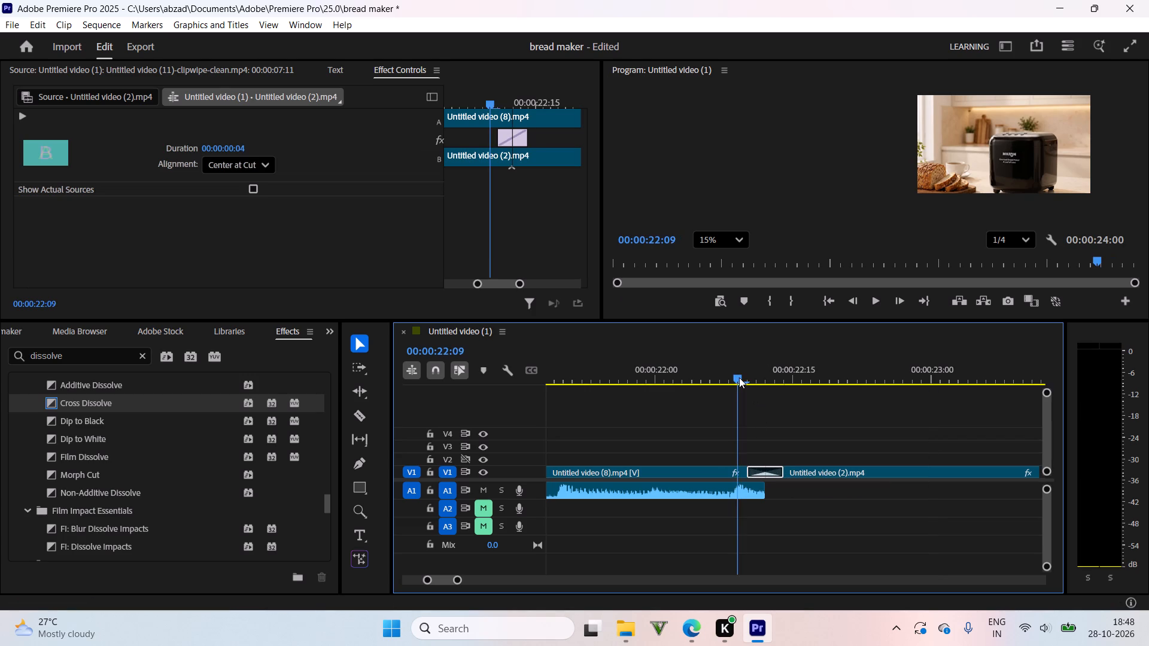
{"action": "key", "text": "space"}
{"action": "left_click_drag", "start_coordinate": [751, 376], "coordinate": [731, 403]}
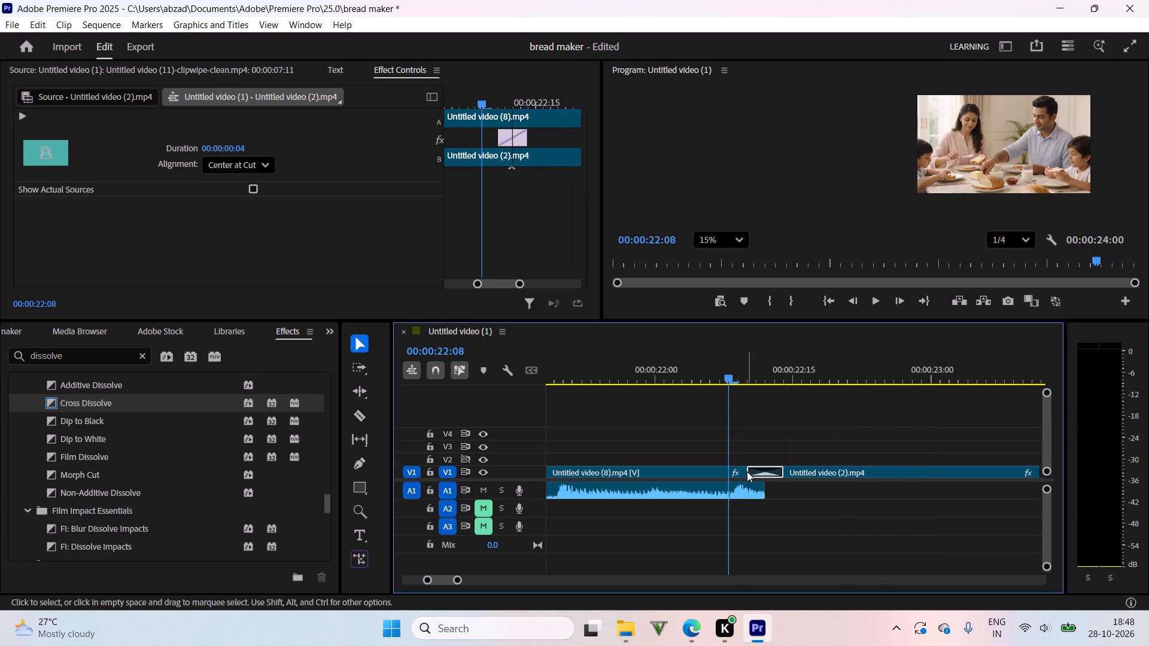
Lengthen the Cross Dissolve at the last cut to 8 frames and play from about 00:00:22:05.
{"action": "left_click_drag", "start_coordinate": [750, 472], "coordinate": [742, 478]}
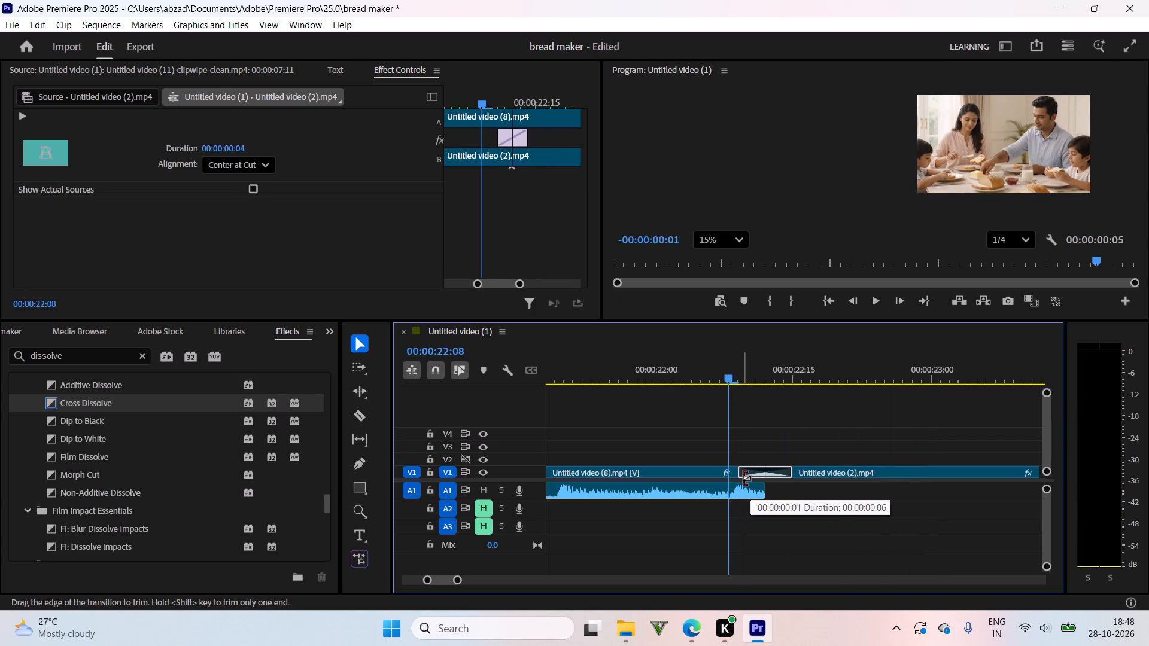
{"action": "left_click_drag", "start_coordinate": [742, 478], "coordinate": [734, 485]}
{"action": "left_click", "coordinate": [698, 379]}
{"action": "key", "text": "space"}
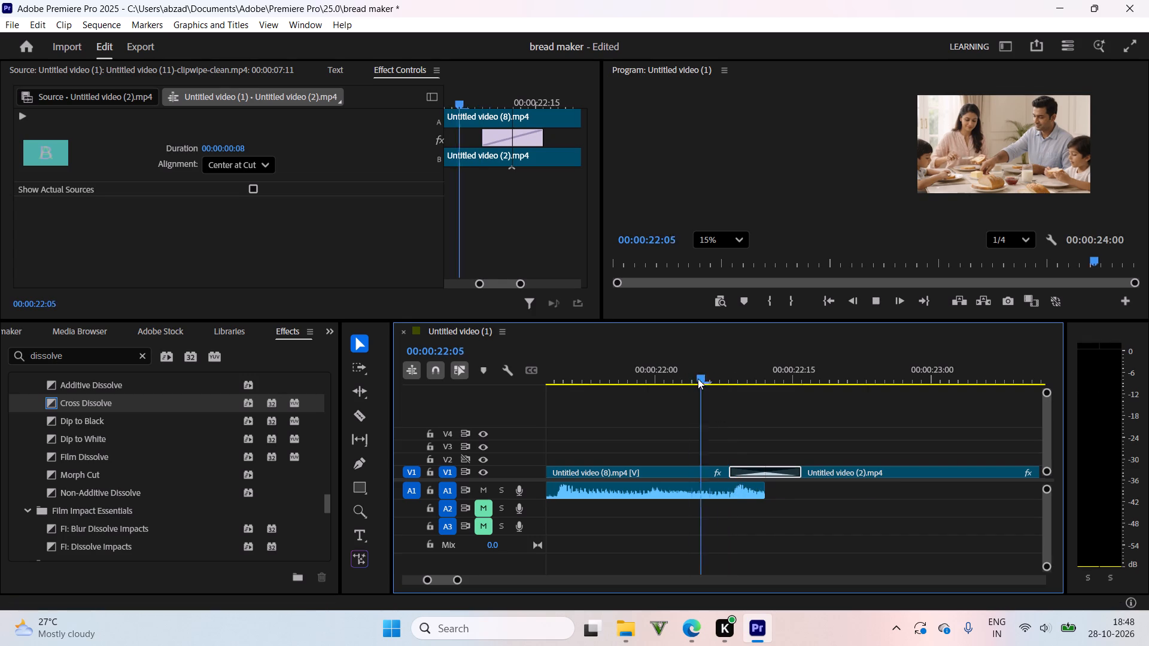
Shorten the Cross Dissolve before Untitled video (2).mp4 to 6 frames and play across the last cut.
{"action": "left_click_drag", "start_coordinate": [698, 379], "coordinate": [761, 395]}
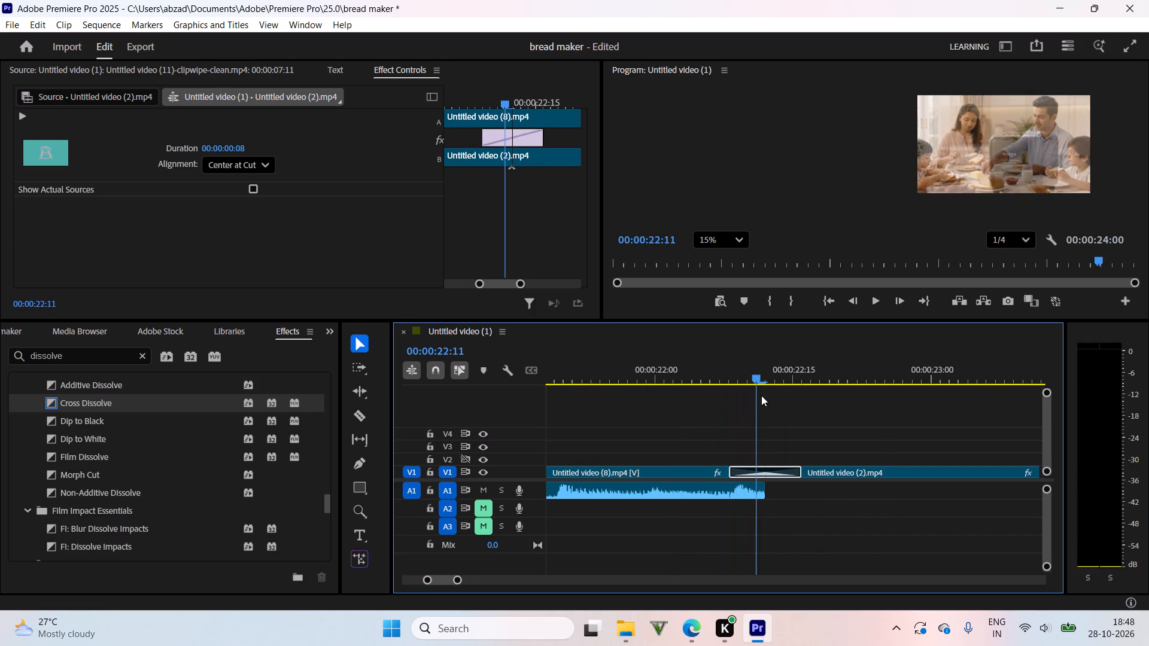
{"action": "left_click_drag", "start_coordinate": [761, 395], "coordinate": [749, 409]}
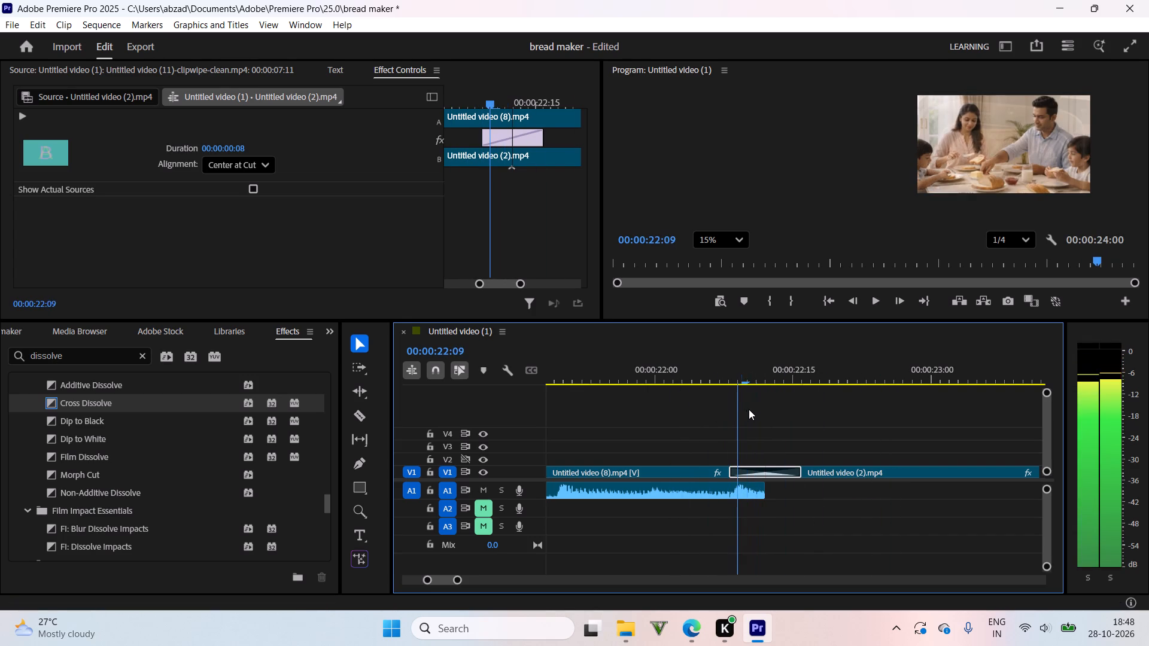
{"action": "left_click_drag", "start_coordinate": [749, 409], "coordinate": [744, 412]}
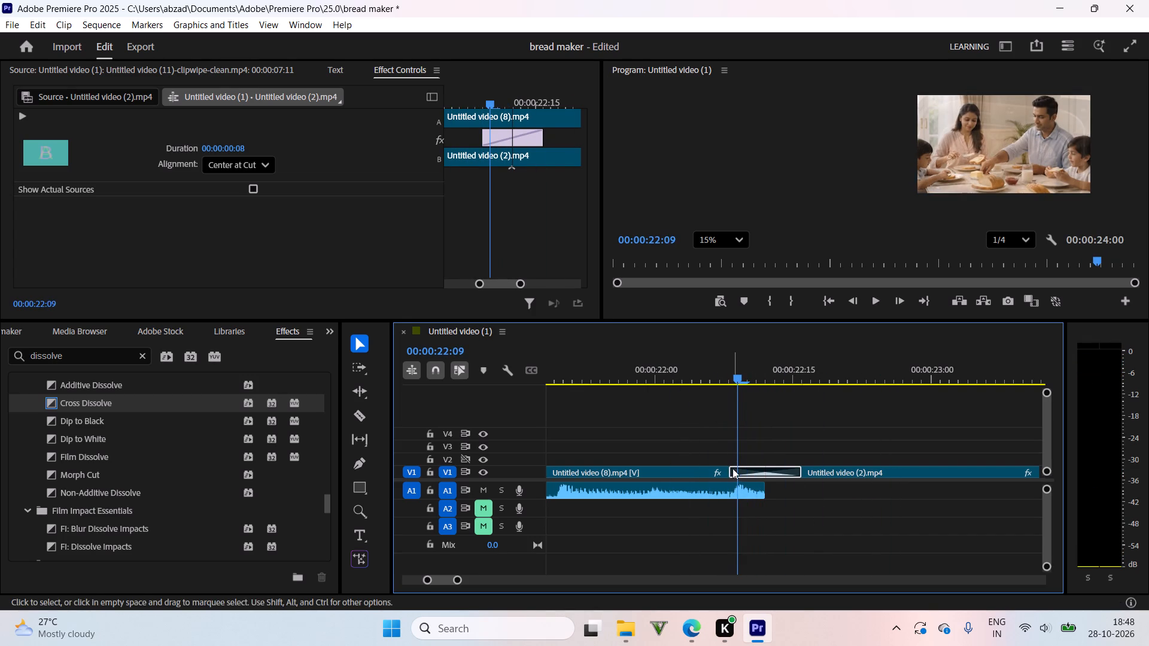
{"action": "left_click_drag", "start_coordinate": [730, 471], "coordinate": [740, 473]}
{"action": "left_click", "coordinate": [706, 368]}
{"action": "key", "text": "space"}
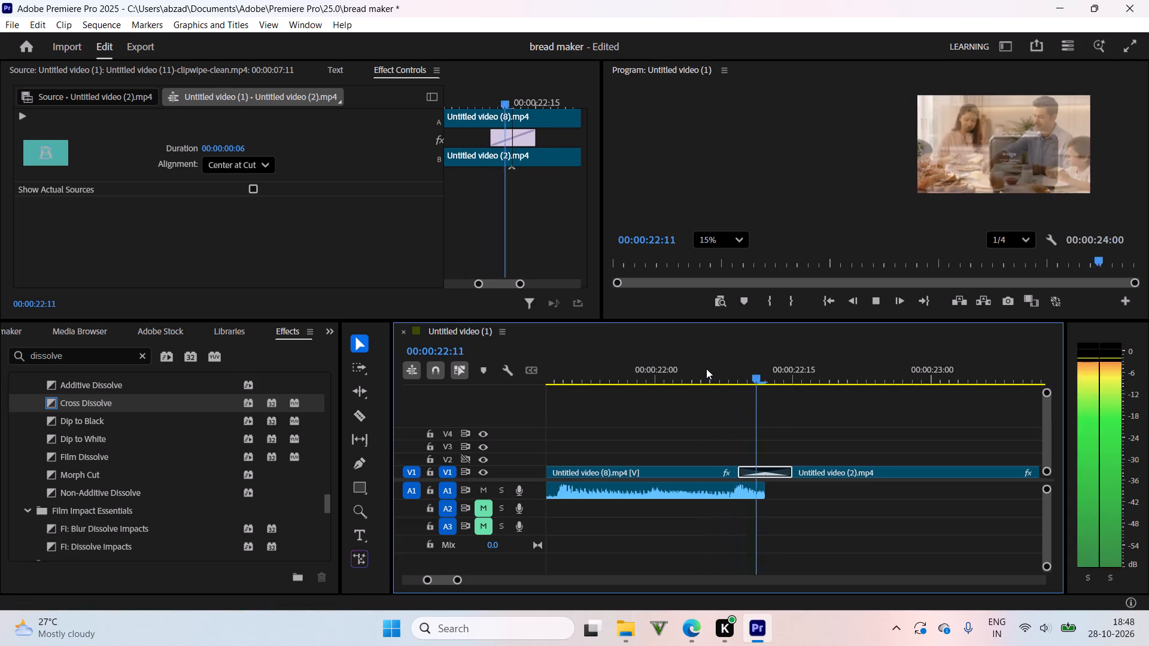
{"action": "left_click_drag", "start_coordinate": [705, 371], "coordinate": [681, 393]}
{"action": "key", "text": "space"}
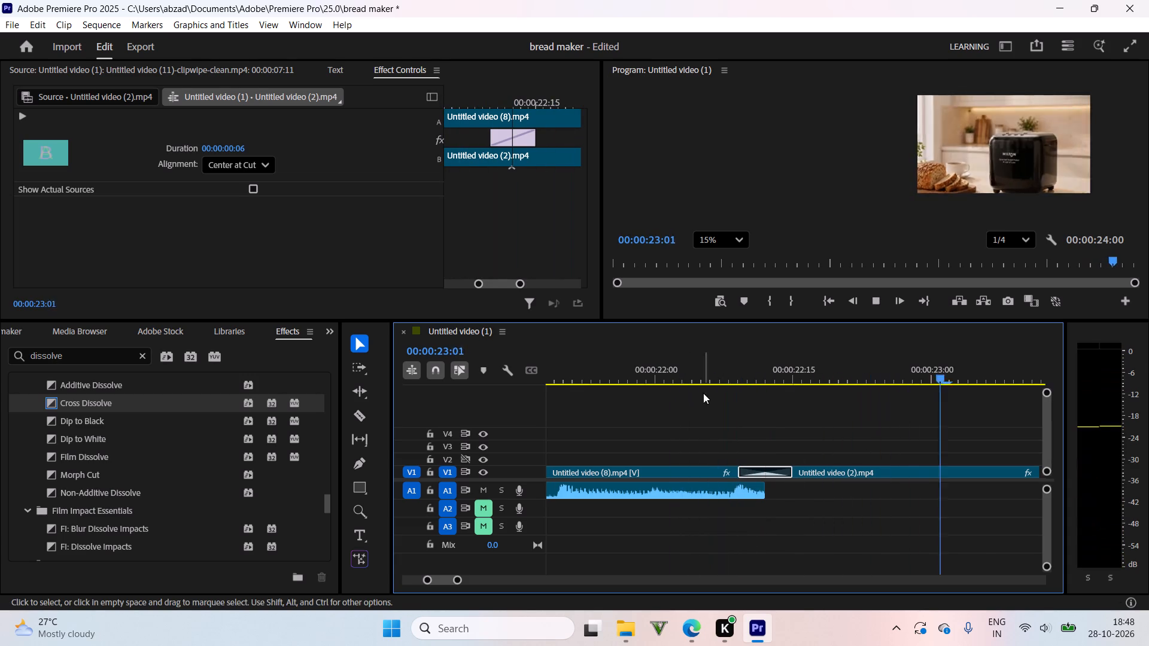
Scrub back through the earlier clips and preview the bread collage section full screen from about 00:00:09:15.
{"action": "left_click_drag", "start_coordinate": [747, 377], "coordinate": [593, 438]}
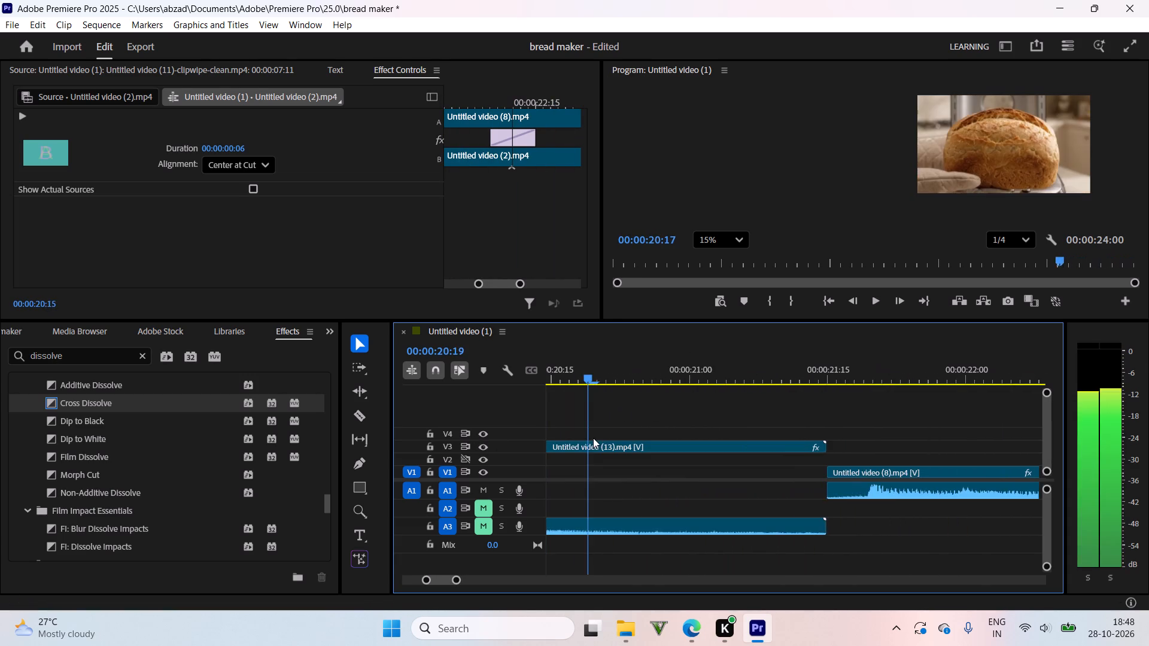
{"action": "left_click_drag", "start_coordinate": [593, 438], "coordinate": [478, 461]}
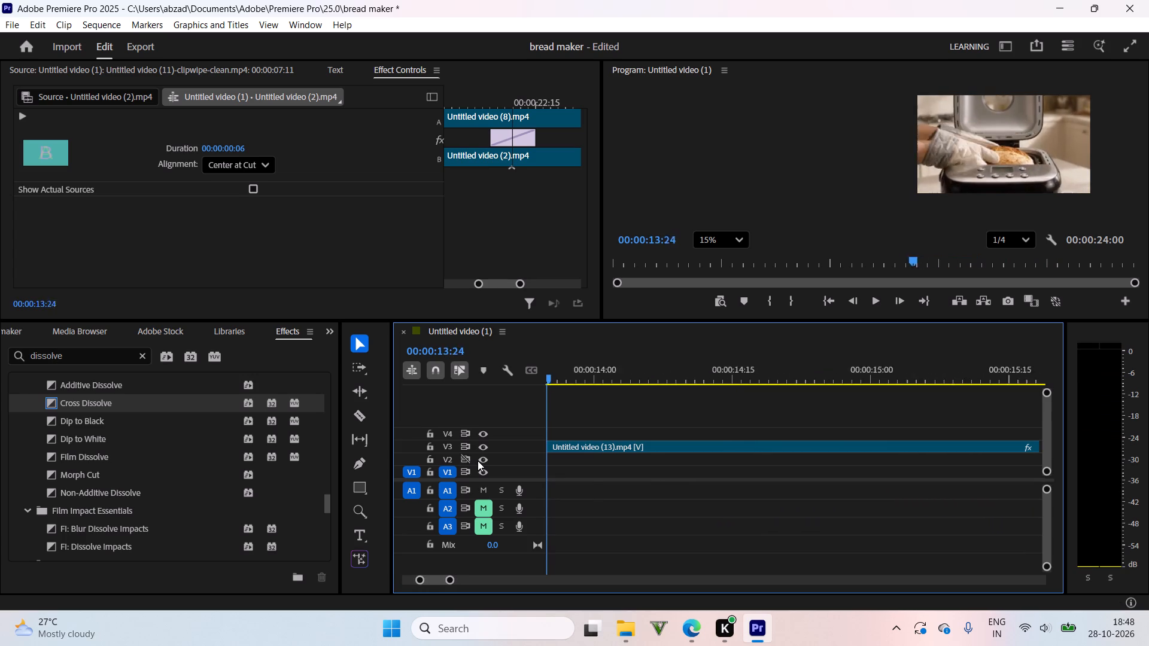
{"action": "left_click_drag", "start_coordinate": [478, 461], "coordinate": [960, 485]}
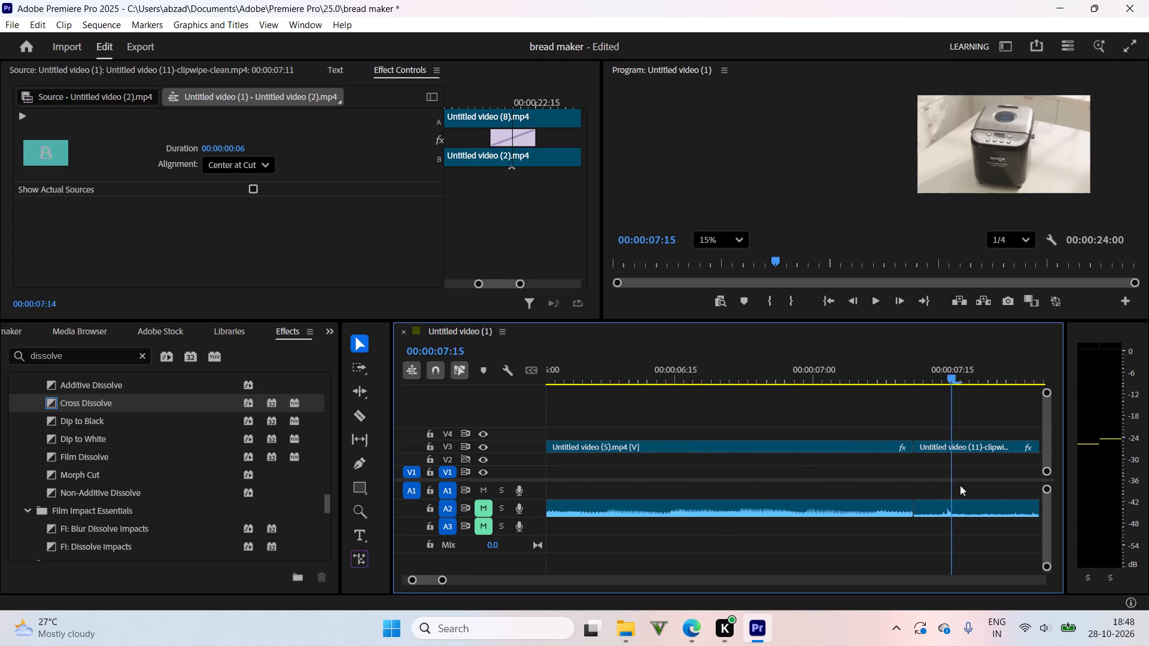
{"action": "left_click_drag", "start_coordinate": [960, 485], "coordinate": [878, 487]}
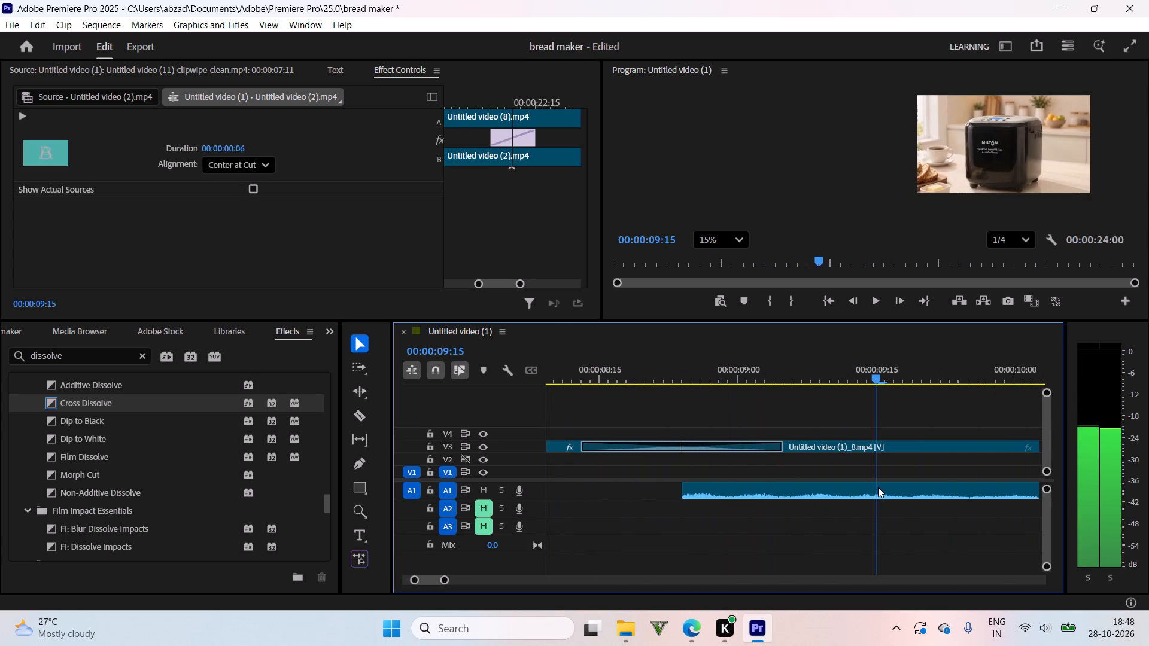
{"action": "left_click_drag", "start_coordinate": [878, 487], "coordinate": [879, 486]}
{"action": "left_click", "coordinate": [1135, 52]}
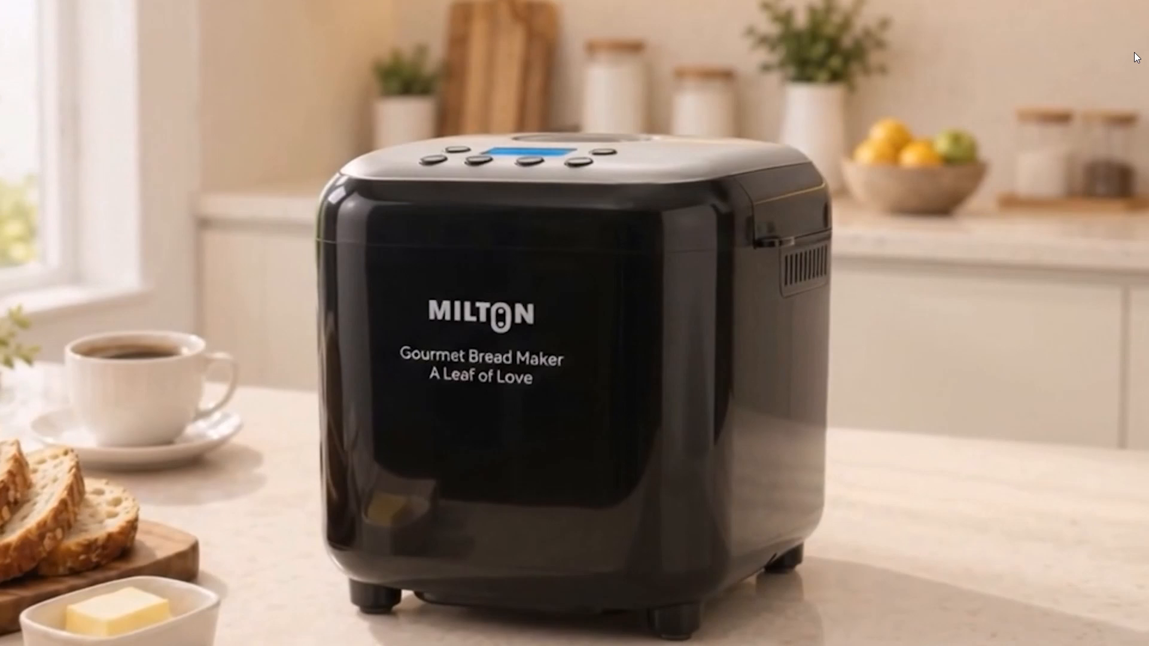
{"action": "key", "text": "space"}
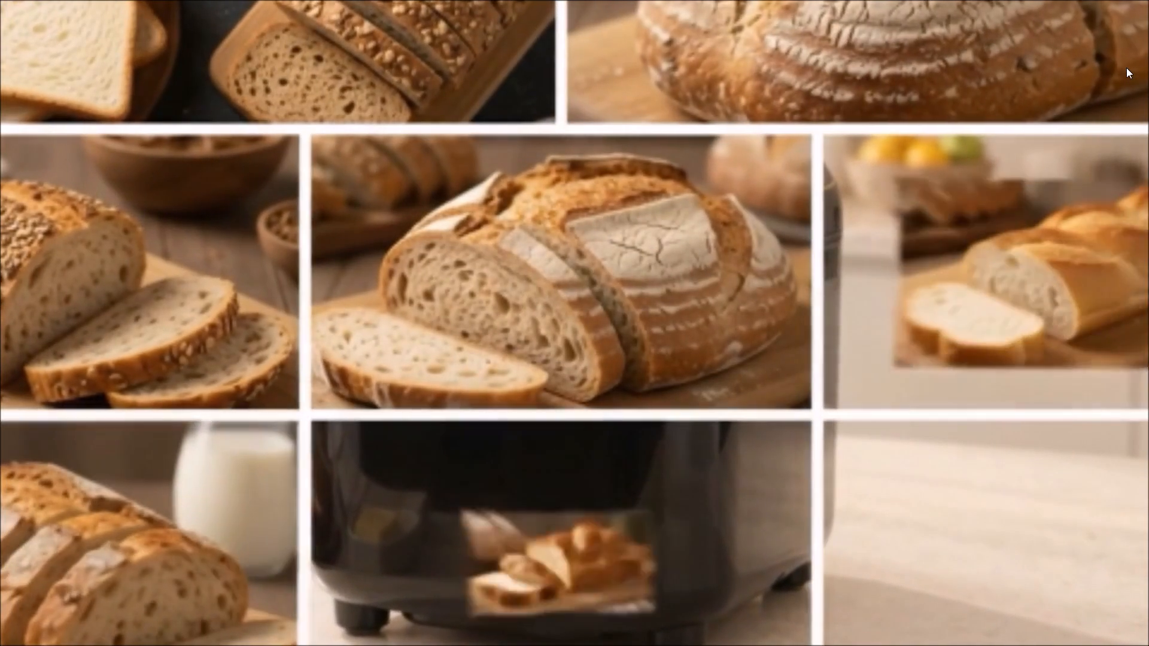
{"action": "key", "text": "Escape"}
Review the opening clips, and play the sequence full screen from about 00:00:07:11 through to the closing logo.
{"action": "left_click_drag", "start_coordinate": [714, 381], "coordinate": [417, 429]}
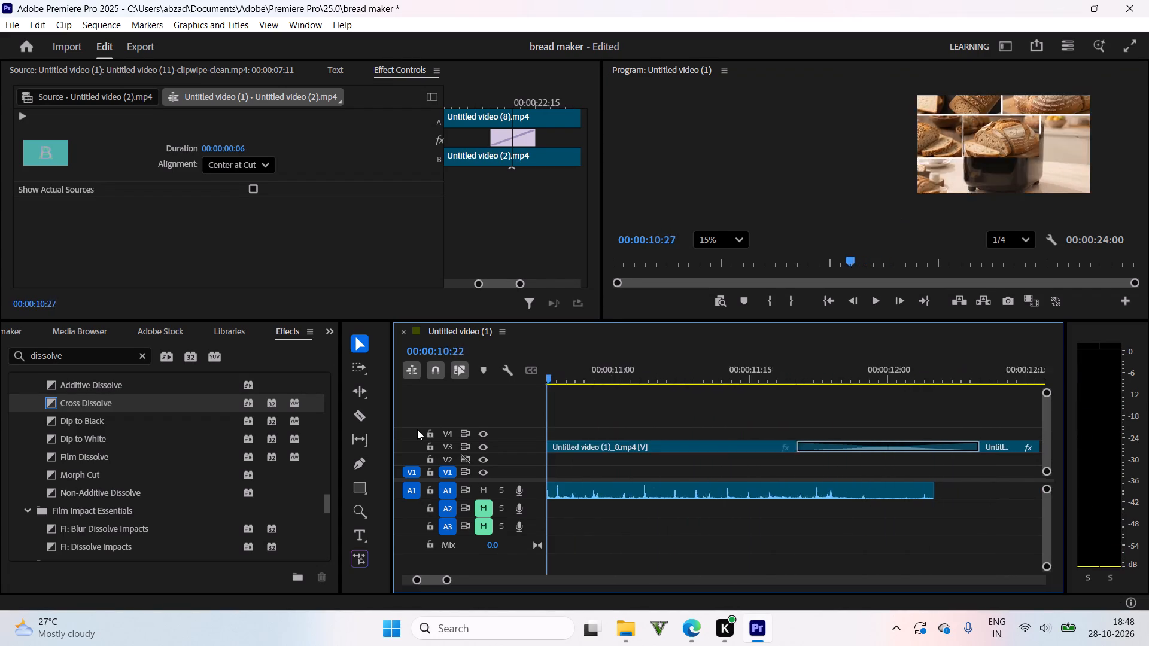
{"action": "left_click_drag", "start_coordinate": [417, 429], "coordinate": [413, 431]}
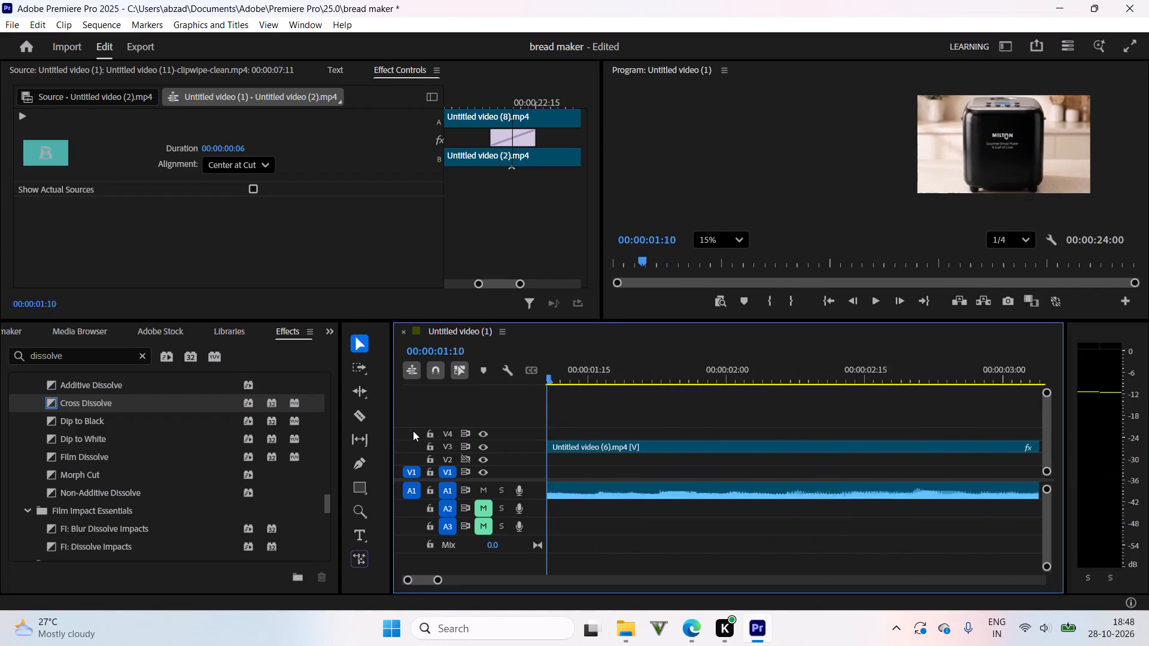
{"action": "left_click_drag", "start_coordinate": [413, 431], "coordinate": [434, 426]}
{"action": "left_click_drag", "start_coordinate": [674, 380], "coordinate": [730, 376]}
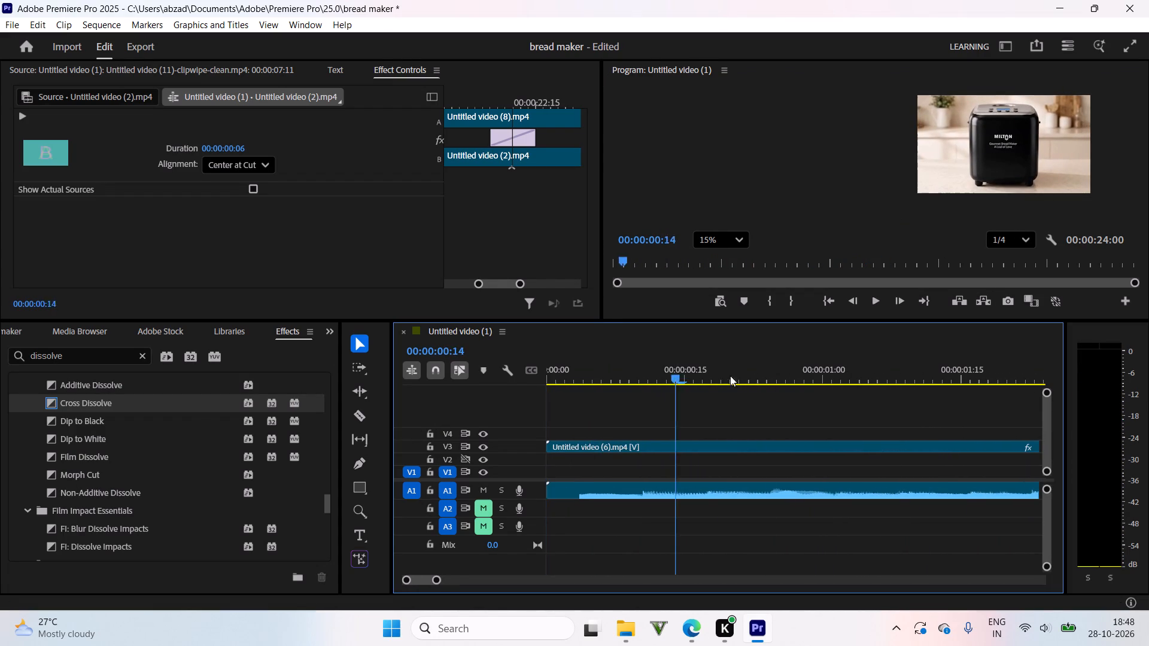
{"action": "left_click_drag", "start_coordinate": [730, 376], "coordinate": [1032, 418]}
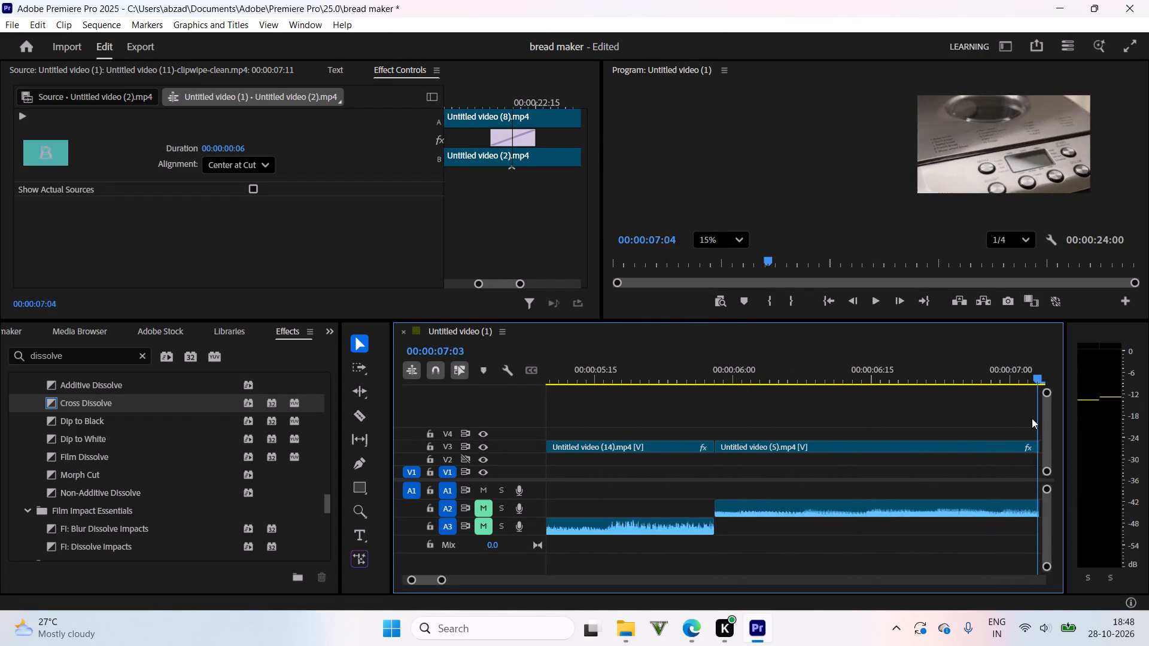
{"action": "left_click_drag", "start_coordinate": [1032, 418], "coordinate": [773, 413]}
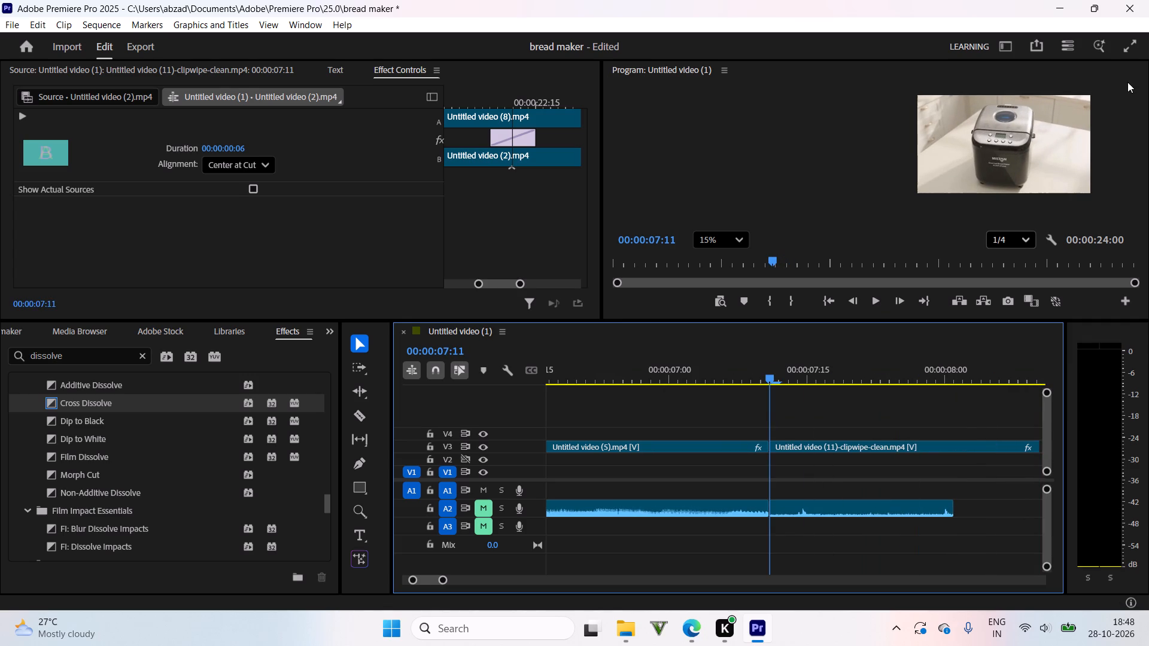
{"action": "left_click", "coordinate": [1130, 54]}
{"action": "key", "text": "space"}
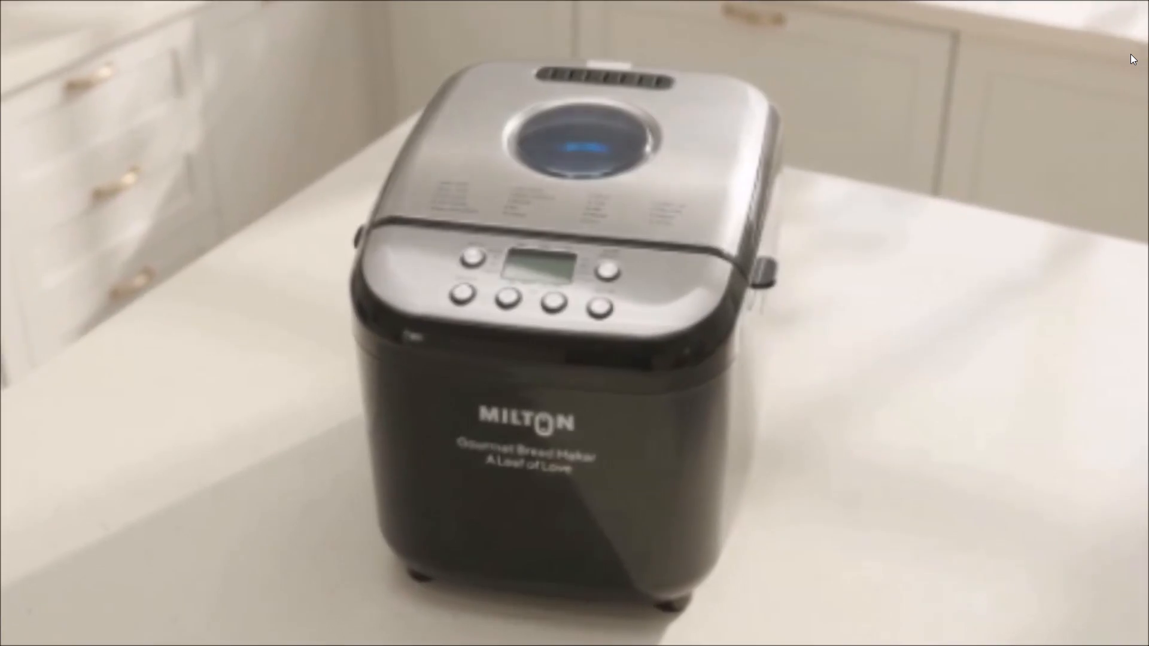
{"action": "key", "text": "Escape"}
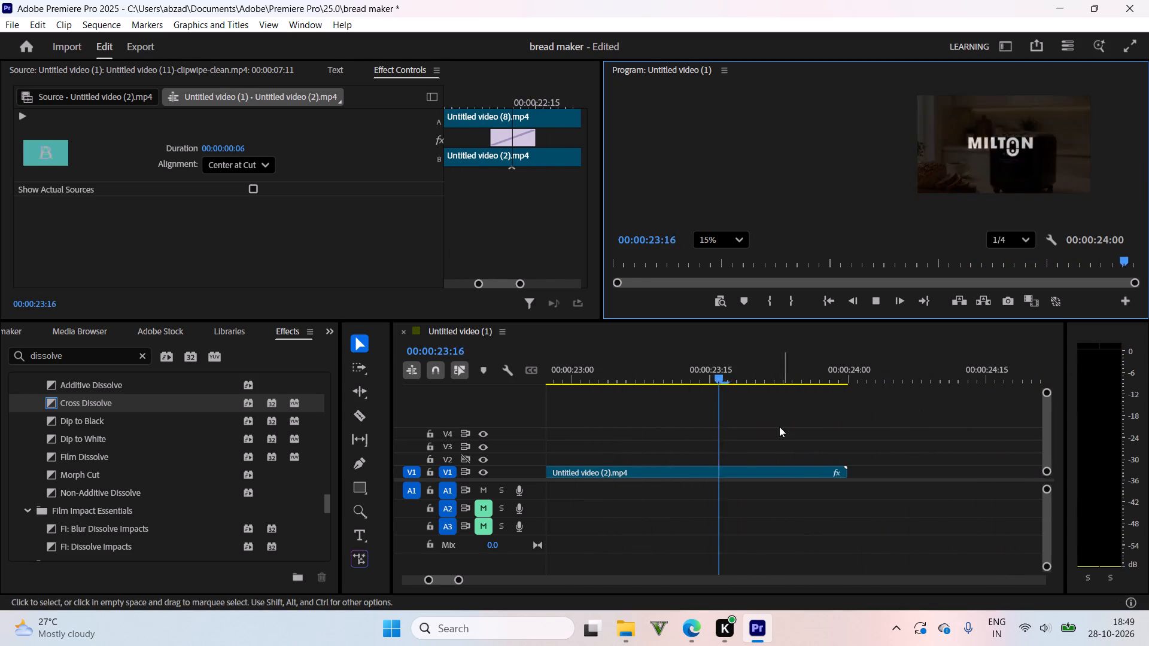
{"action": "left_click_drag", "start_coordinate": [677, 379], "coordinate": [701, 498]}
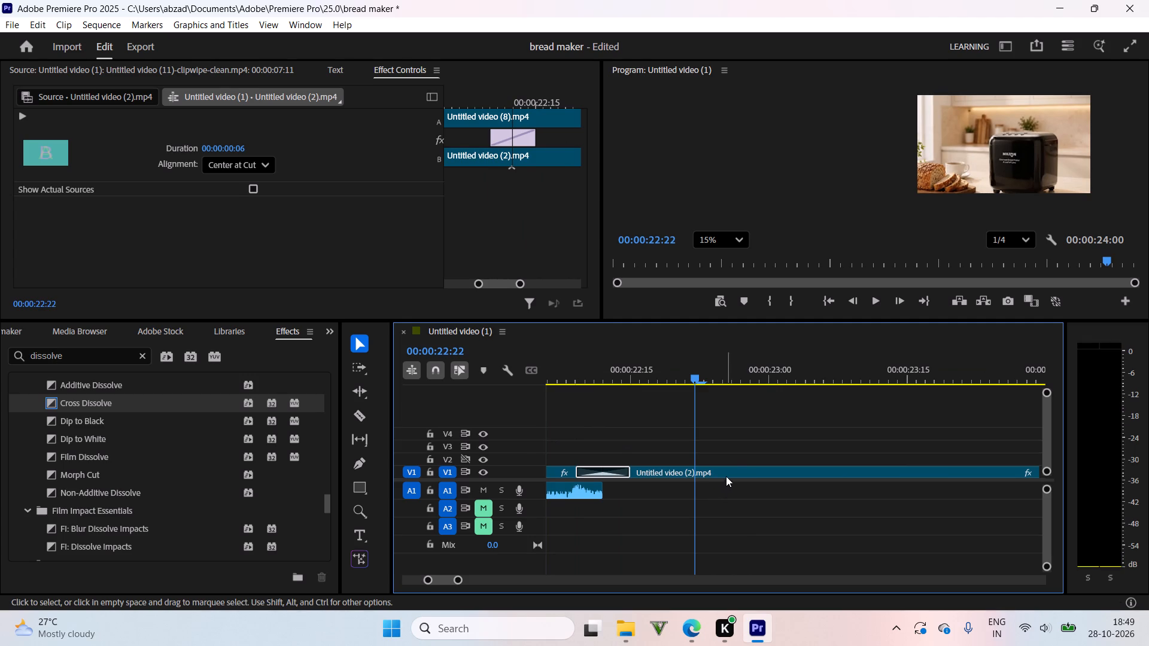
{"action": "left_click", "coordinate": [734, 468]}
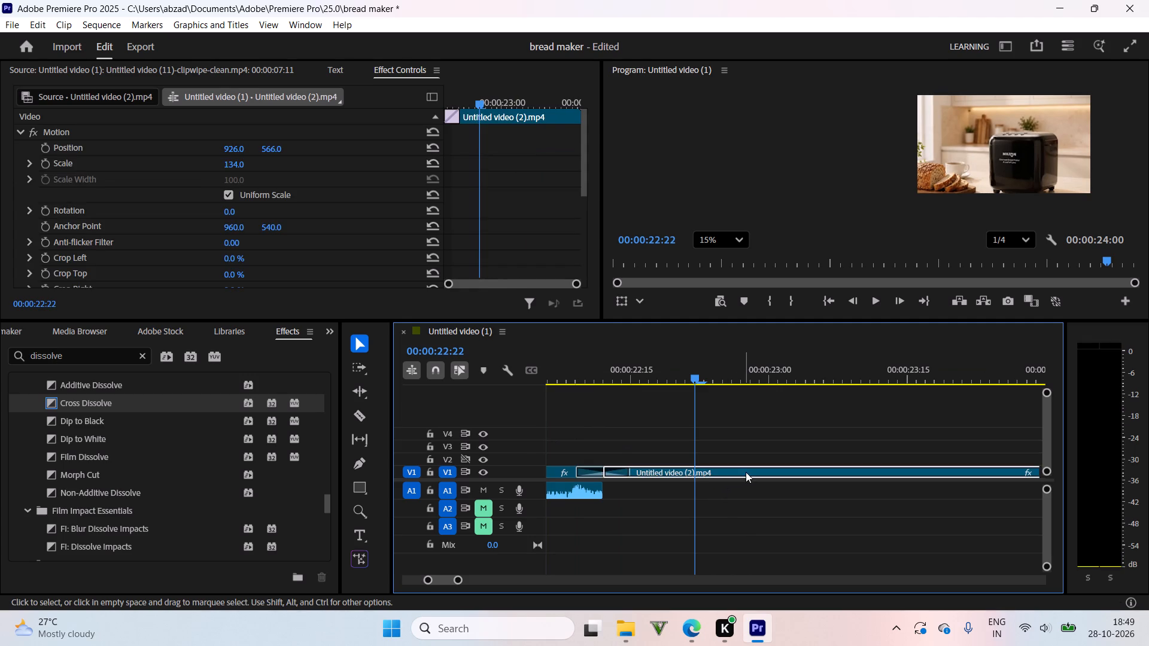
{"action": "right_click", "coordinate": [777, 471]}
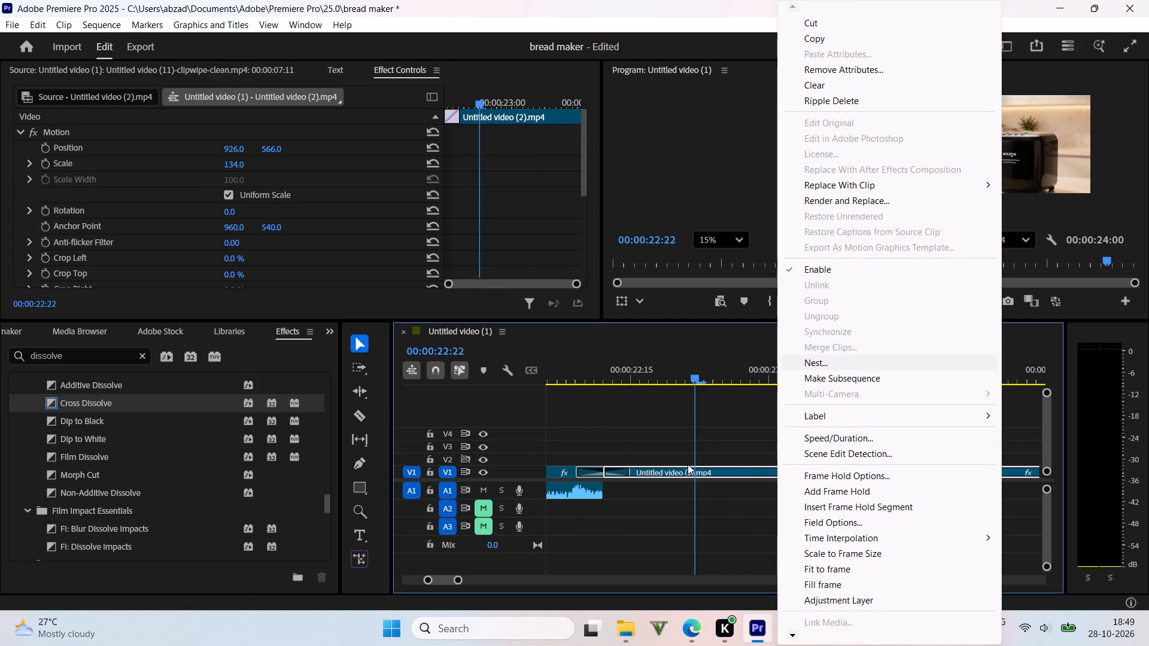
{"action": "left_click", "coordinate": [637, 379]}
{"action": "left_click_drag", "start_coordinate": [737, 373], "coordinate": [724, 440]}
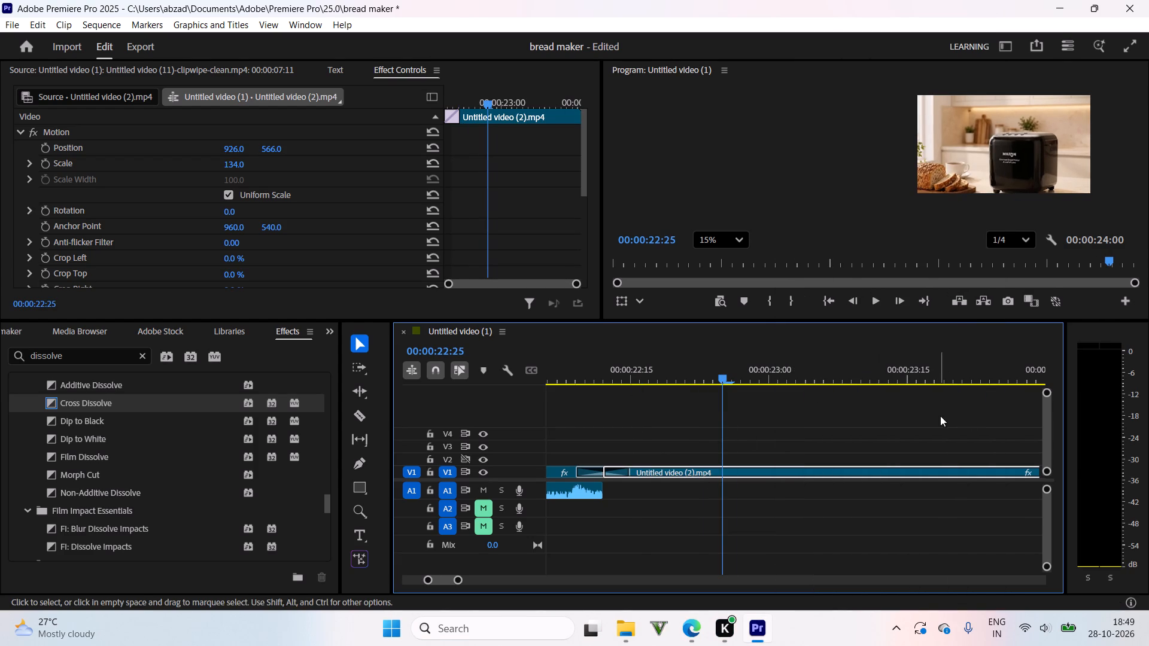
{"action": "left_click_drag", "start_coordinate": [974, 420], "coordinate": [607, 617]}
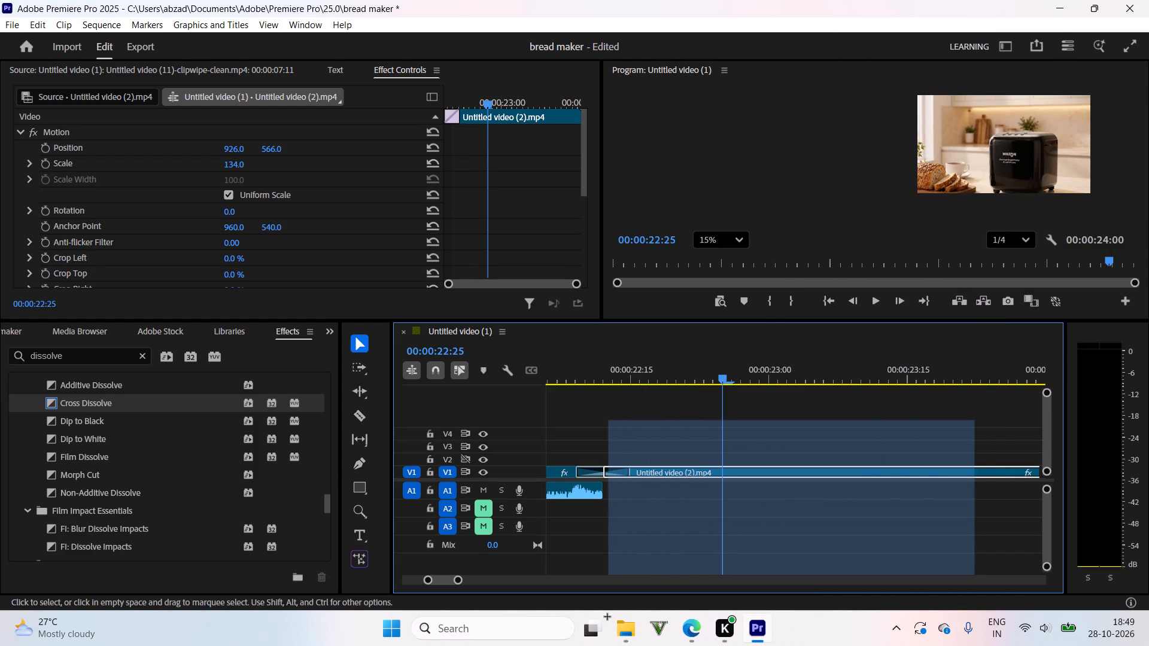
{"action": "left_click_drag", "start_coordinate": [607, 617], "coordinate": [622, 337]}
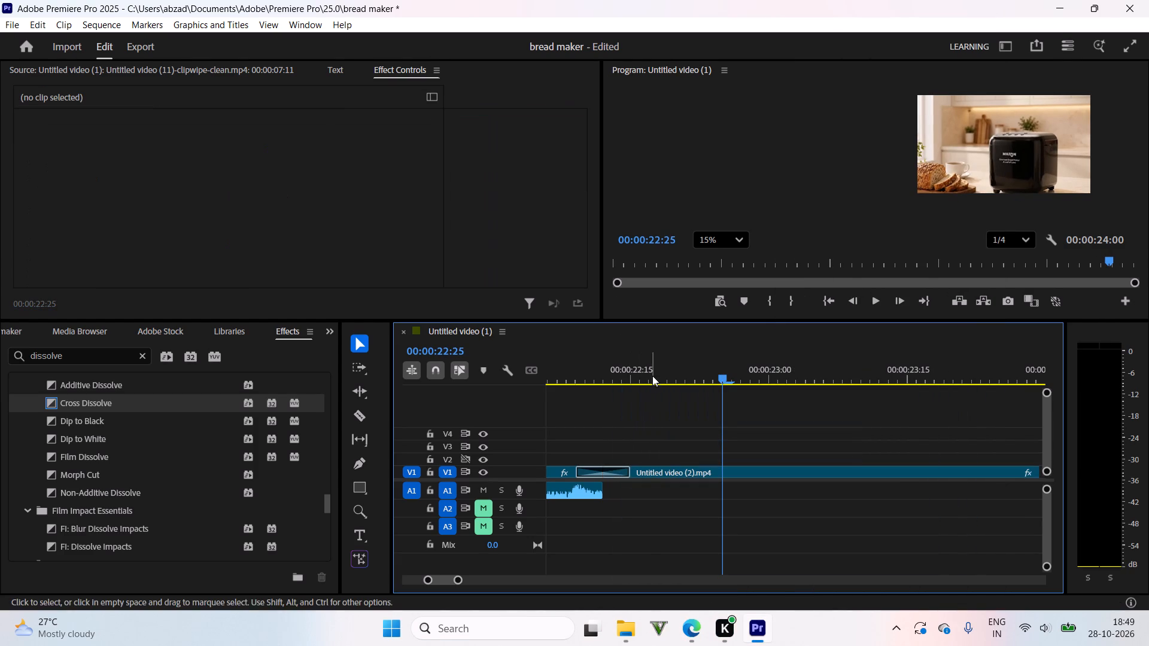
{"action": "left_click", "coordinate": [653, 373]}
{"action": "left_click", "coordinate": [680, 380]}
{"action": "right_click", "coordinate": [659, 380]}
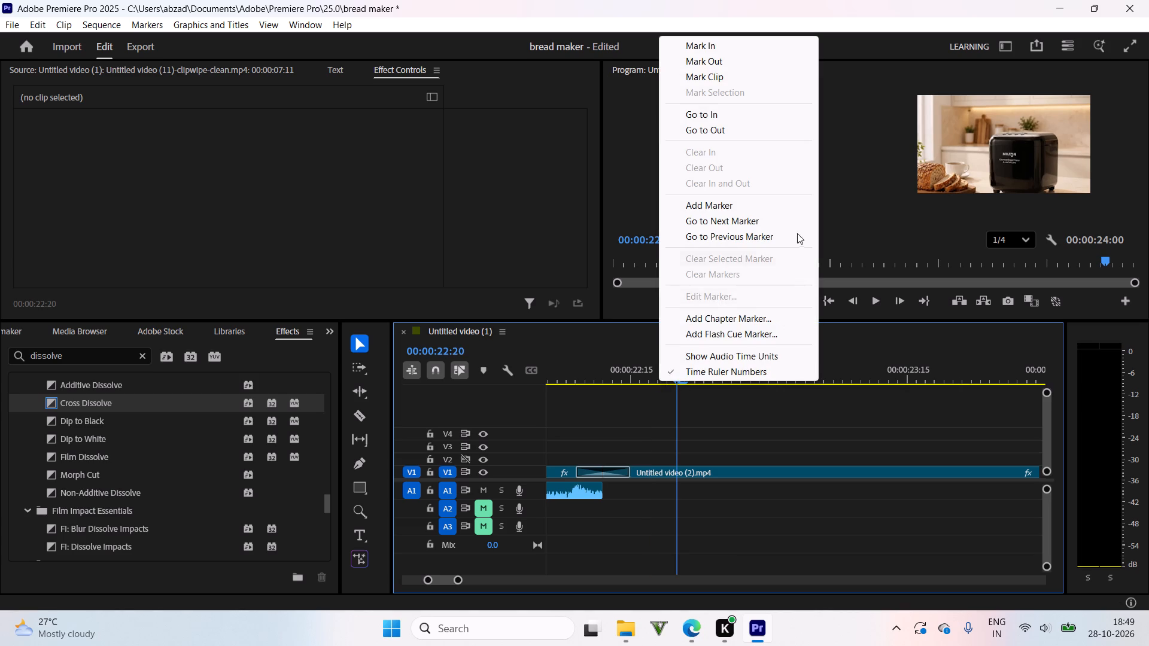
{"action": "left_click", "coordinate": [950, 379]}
Select Untitled video (2).mp4 on V1 and examine the ending between about 00:00:22:08 and 00:00:23:09, covering the dissolve and logo fade.
{"action": "left_click", "coordinate": [736, 474]}
{"action": "left_click_drag", "start_coordinate": [726, 368], "coordinate": [594, 437]}
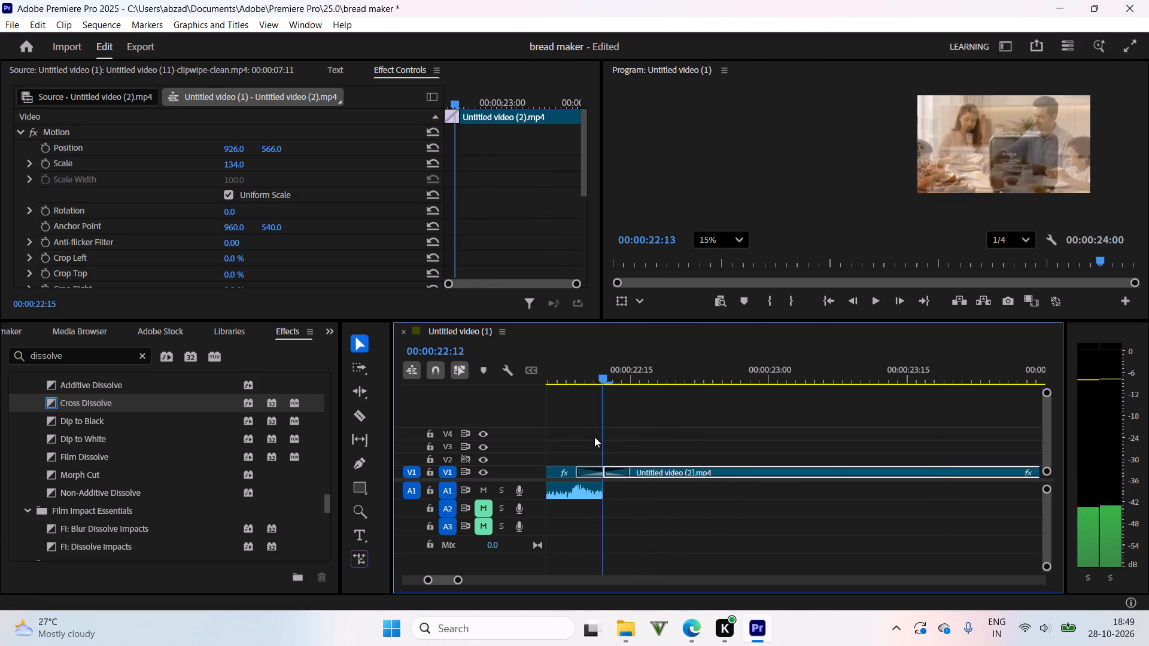
{"action": "left_click_drag", "start_coordinate": [594, 437], "coordinate": [839, 508]}
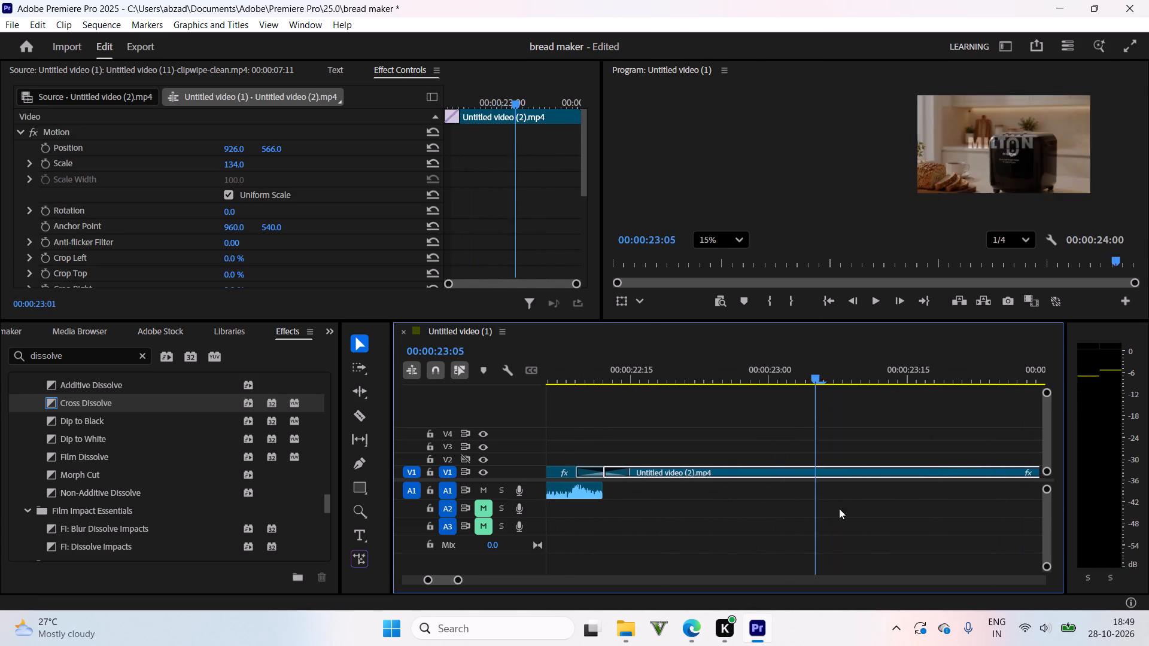
{"action": "left_click_drag", "start_coordinate": [839, 508], "coordinate": [677, 510]}
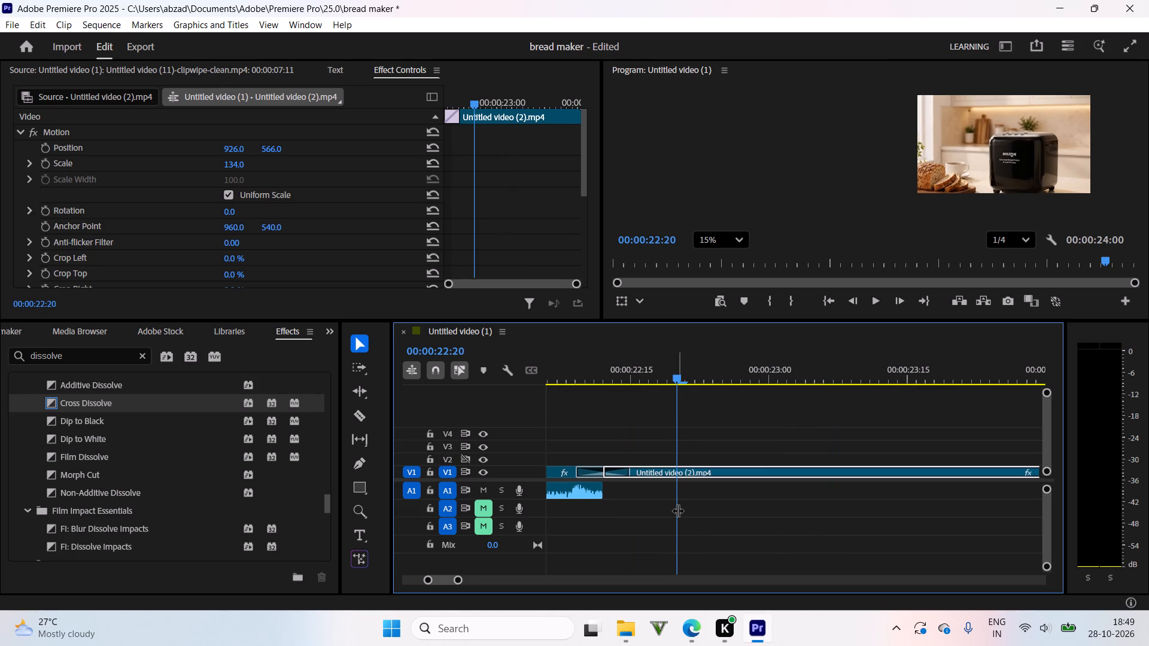
{"action": "left_click_drag", "start_coordinate": [648, 382], "coordinate": [567, 398]}
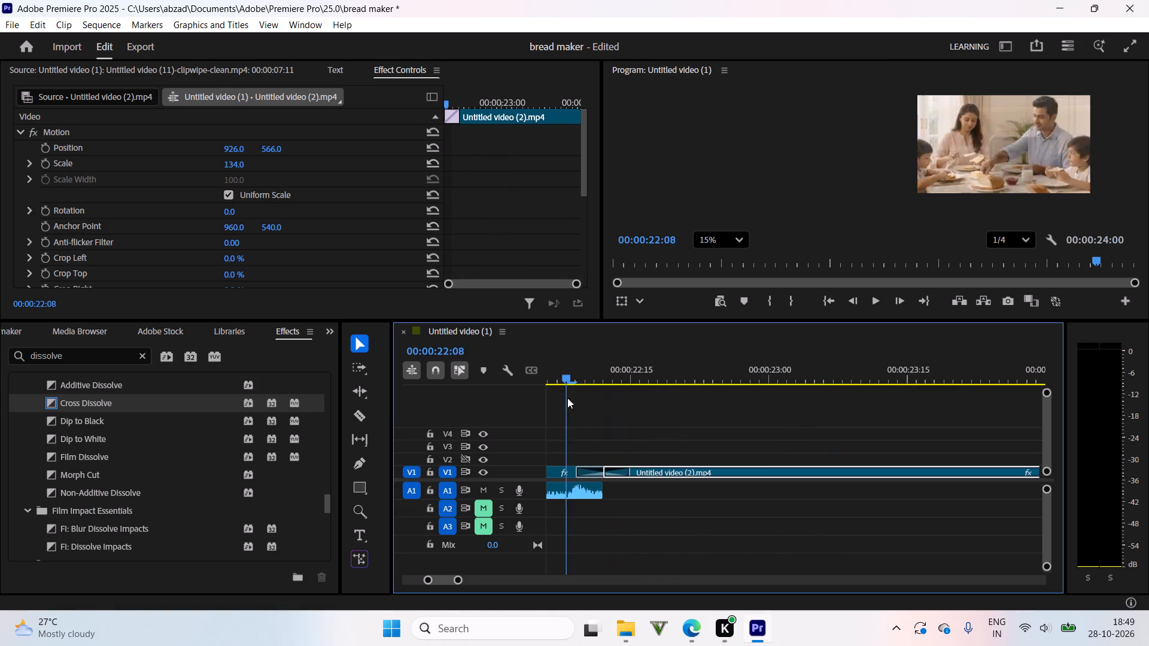
{"action": "left_click_drag", "start_coordinate": [567, 398], "coordinate": [845, 478]}
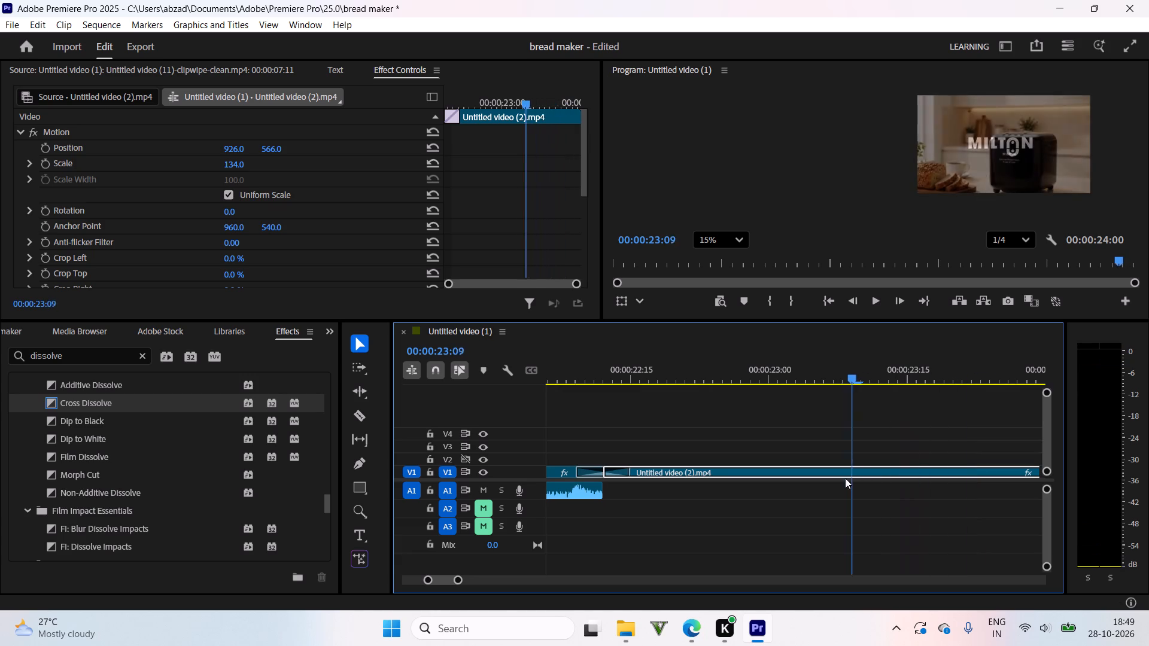
{"action": "left_click_drag", "start_coordinate": [845, 478], "coordinate": [773, 504]}
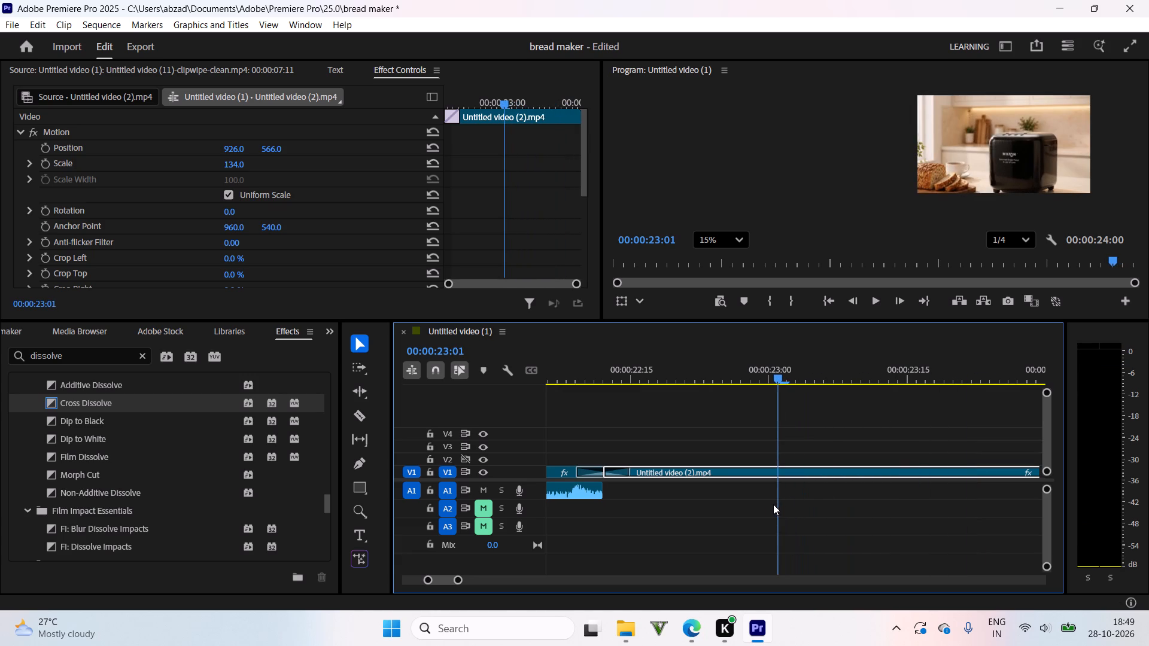
{"action": "left_click_drag", "start_coordinate": [773, 504], "coordinate": [607, 529]}
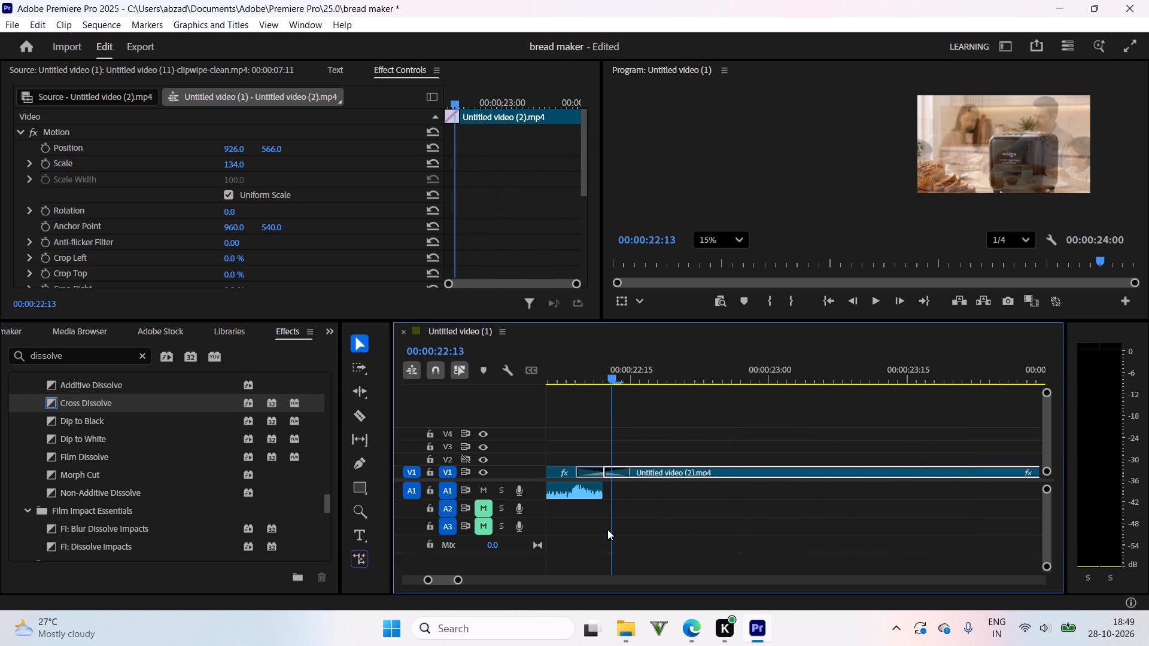
{"action": "left_click_drag", "start_coordinate": [607, 529], "coordinate": [607, 529]}
{"action": "left_click_drag", "start_coordinate": [607, 529], "coordinate": [607, 550]}
{"action": "left_click_drag", "start_coordinate": [607, 550], "coordinate": [610, 549]}
Examine the Cross Dissolve into Untitled video (2).mp4 frame by frame between about 00:00:22:07 and 00:00:22:13.
{"action": "left_click_drag", "start_coordinate": [610, 549], "coordinate": [607, 548]}
{"action": "left_click_drag", "start_coordinate": [607, 548], "coordinate": [601, 549]}
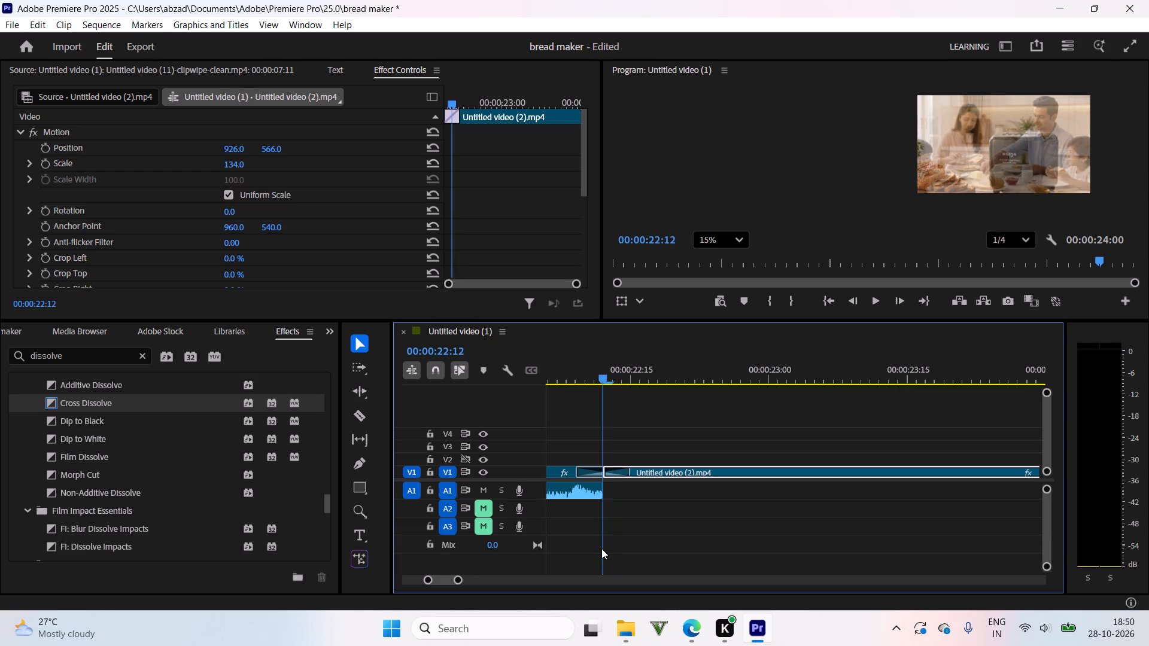
{"action": "left_click_drag", "start_coordinate": [601, 549], "coordinate": [567, 562]}
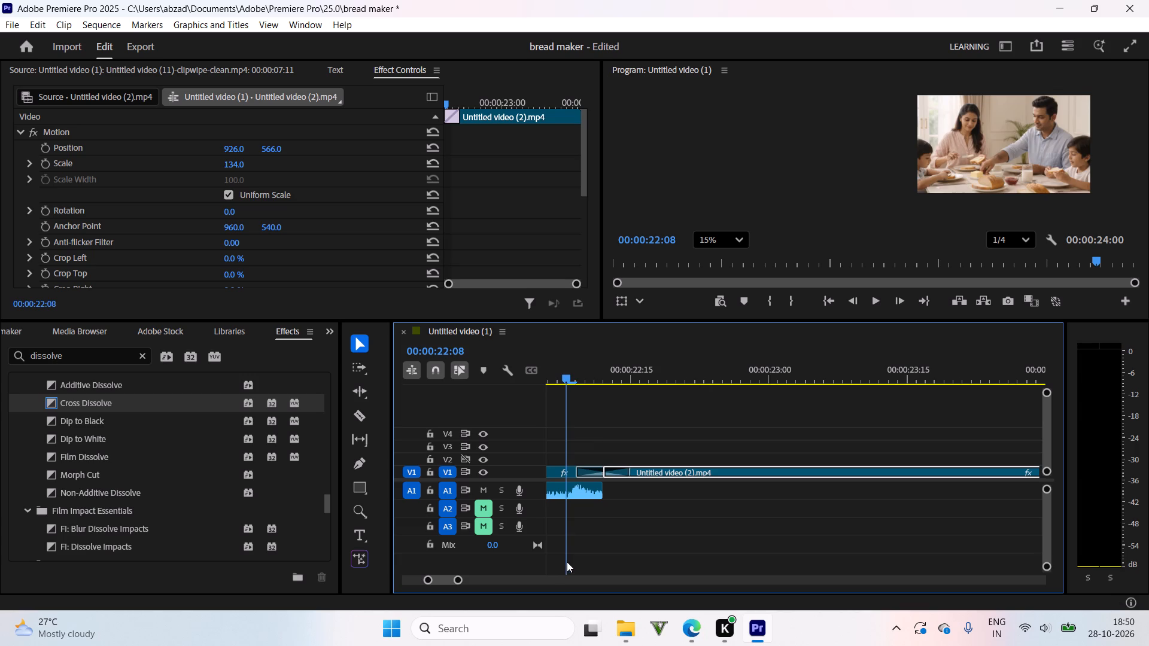
{"action": "left_click_drag", "start_coordinate": [567, 562], "coordinate": [589, 560]}
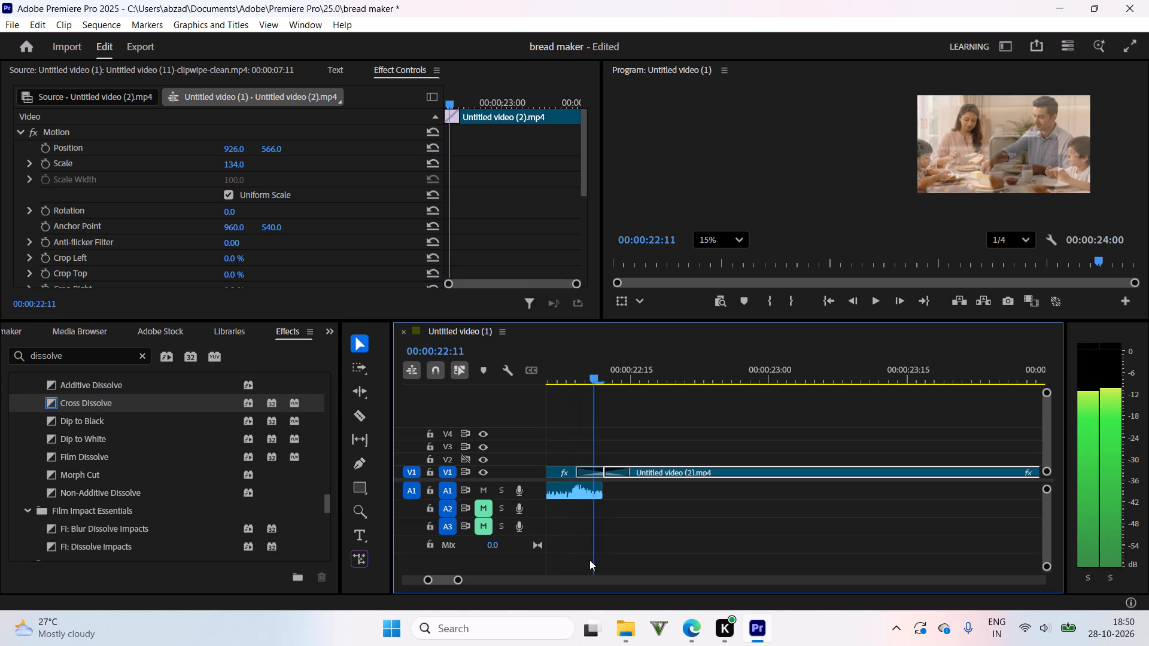
{"action": "left_click_drag", "start_coordinate": [589, 560], "coordinate": [573, 560]}
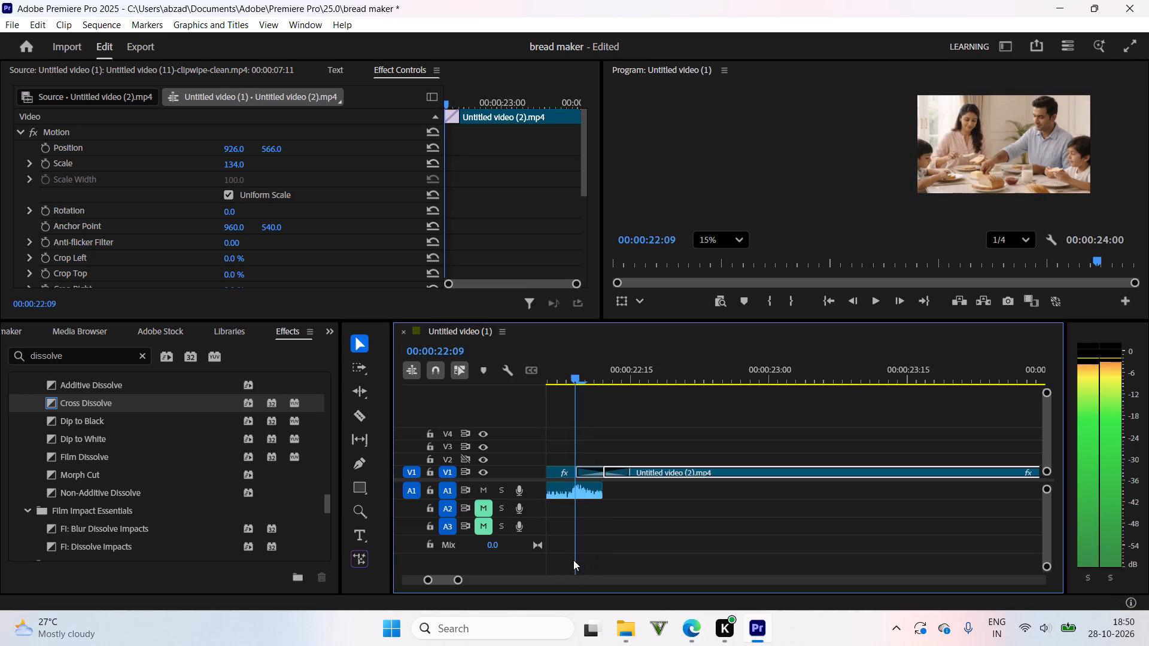
{"action": "left_click_drag", "start_coordinate": [573, 560], "coordinate": [556, 563]}
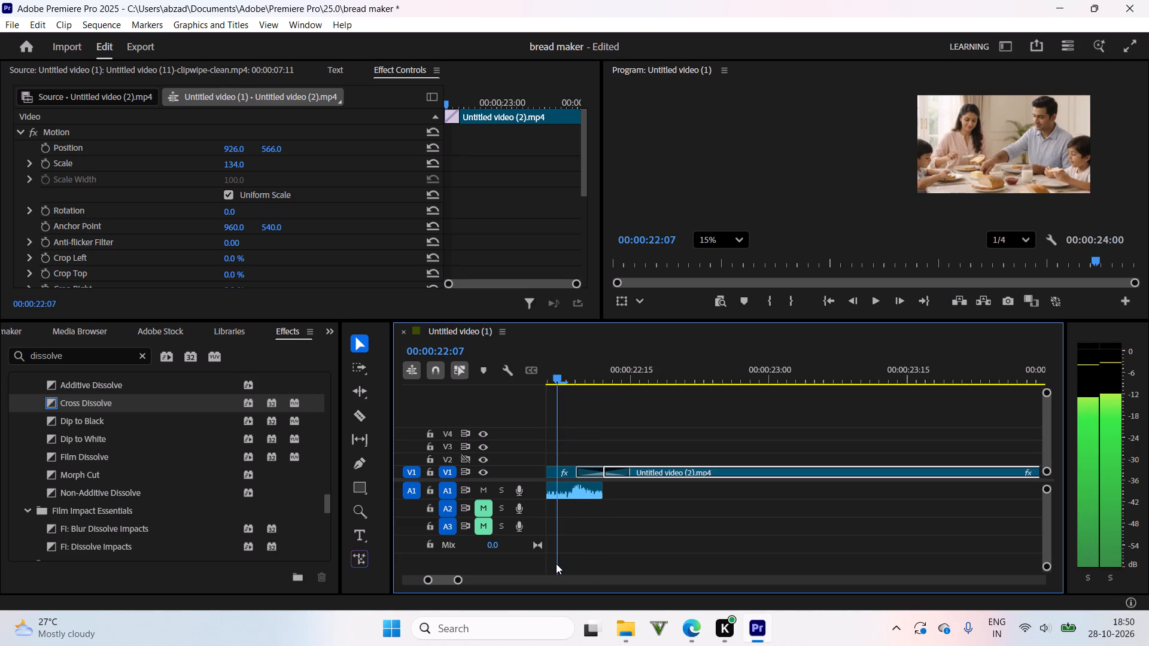
{"action": "left_click_drag", "start_coordinate": [556, 563], "coordinate": [597, 569]}
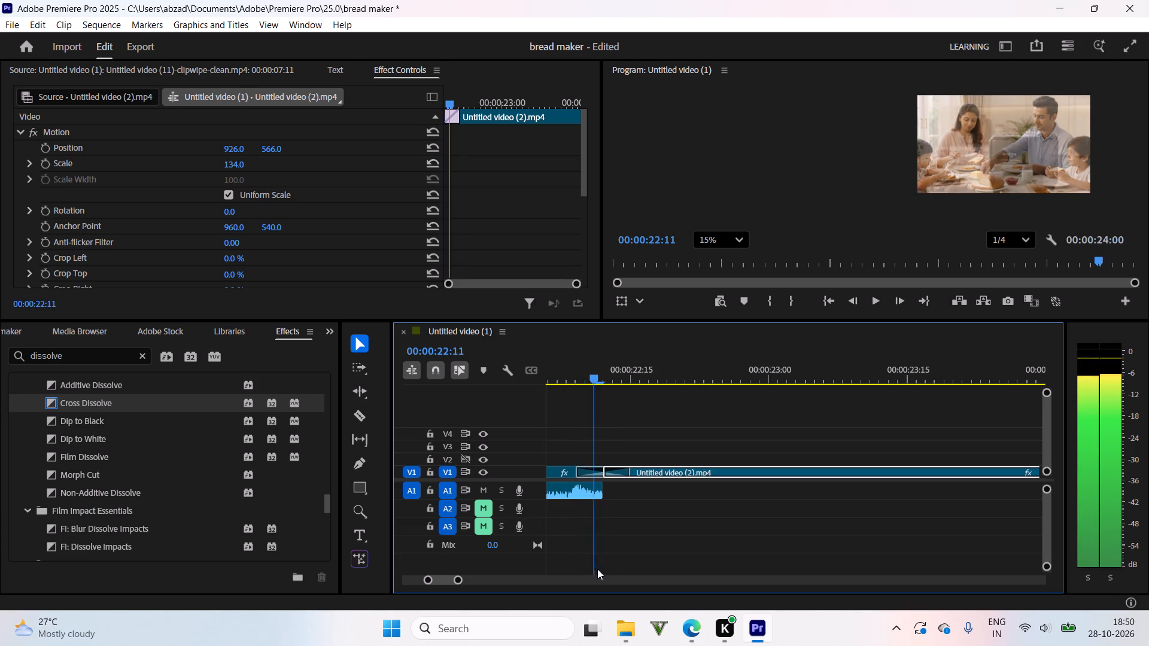
{"action": "left_click_drag", "start_coordinate": [597, 569], "coordinate": [602, 584]}
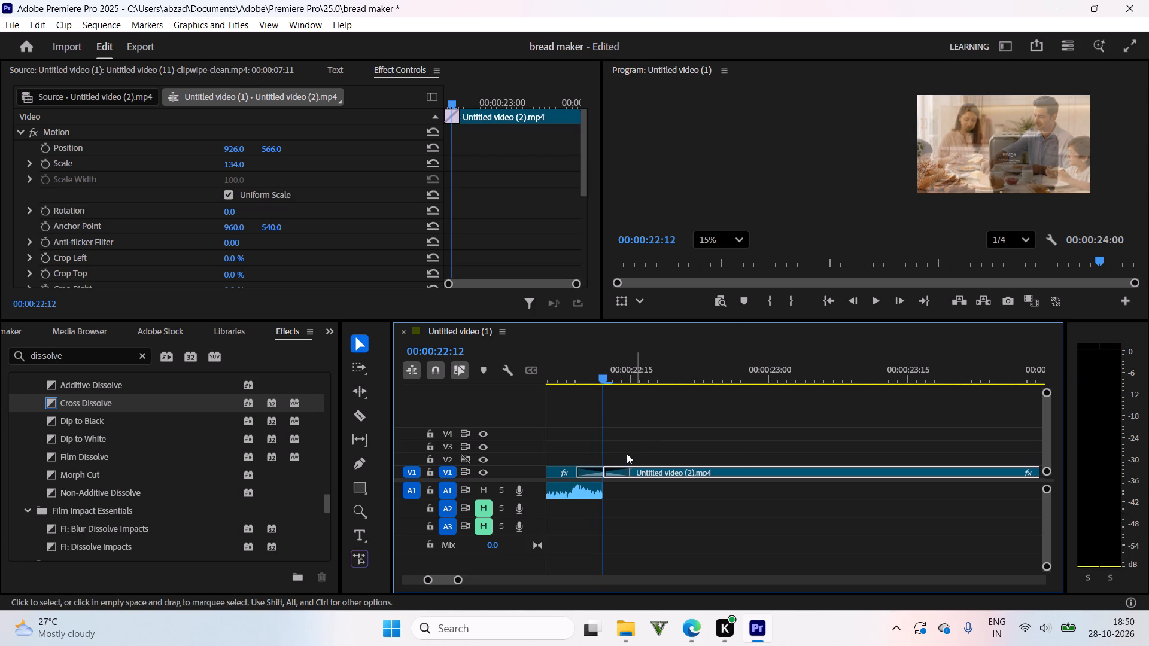
Scan the sequence around 00:00:16:07, and replay the ending transition into Untitled video (2).mp4 from about 00:00:22:00.
{"action": "left_click_drag", "start_coordinate": [601, 426], "coordinate": [1129, 466]}
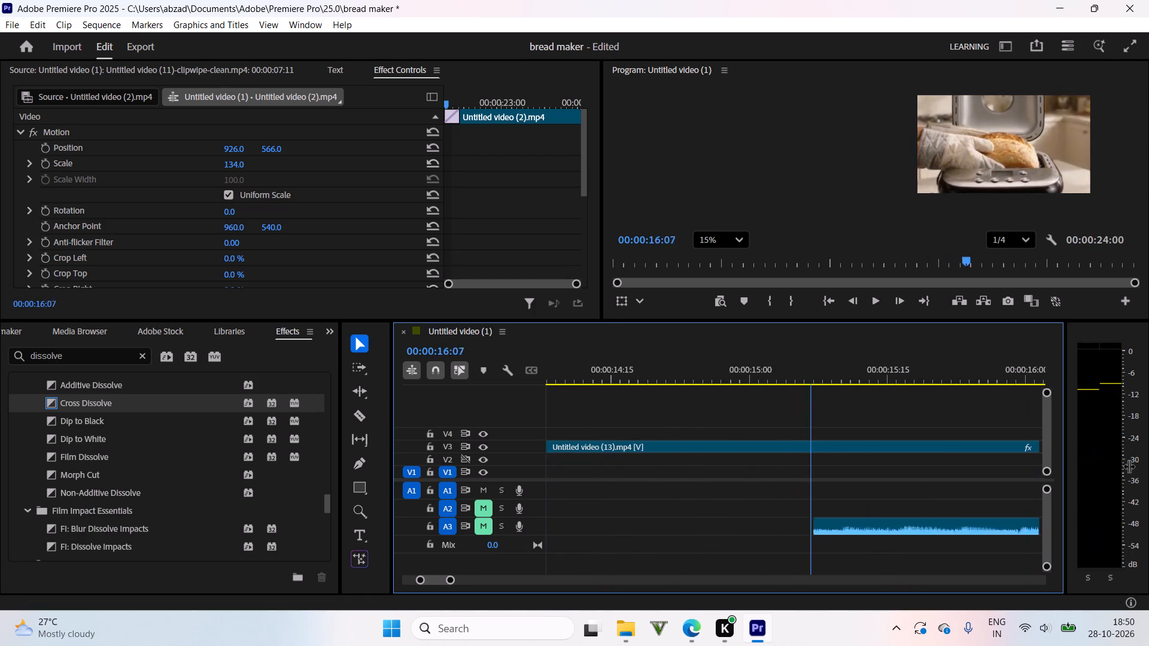
{"action": "left_click_drag", "start_coordinate": [1129, 466], "coordinate": [868, 474]}
{"action": "key", "text": "space"}
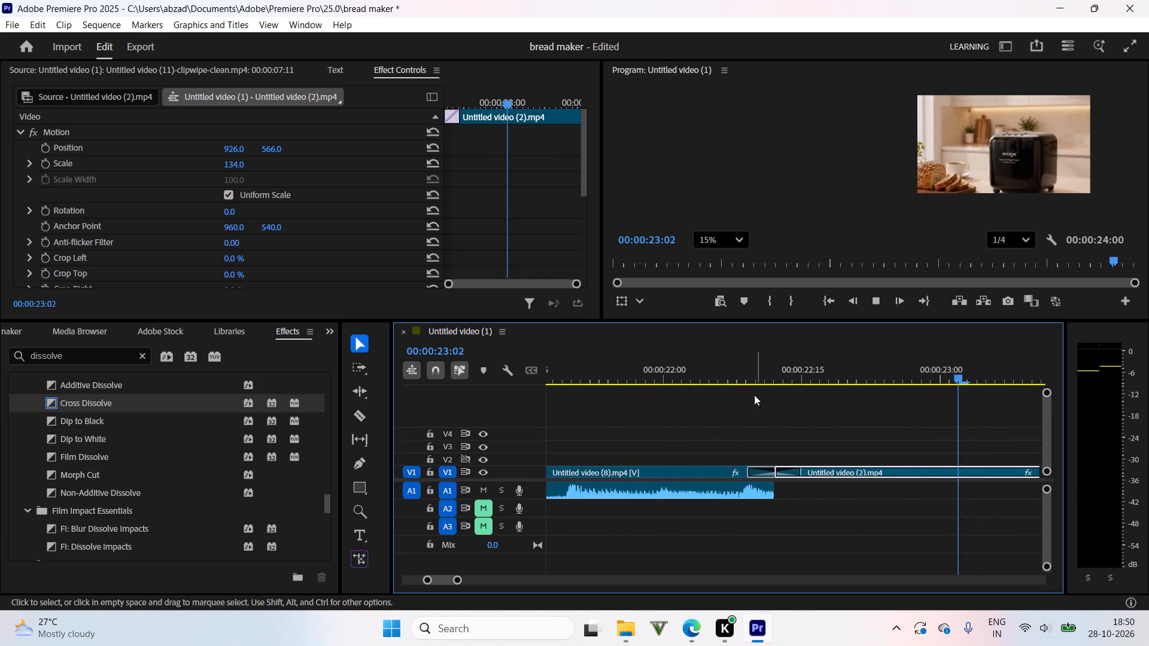
{"action": "left_click_drag", "start_coordinate": [748, 381], "coordinate": [667, 382]}
{"action": "key", "text": "space"}
{"action": "key", "text": "space"}
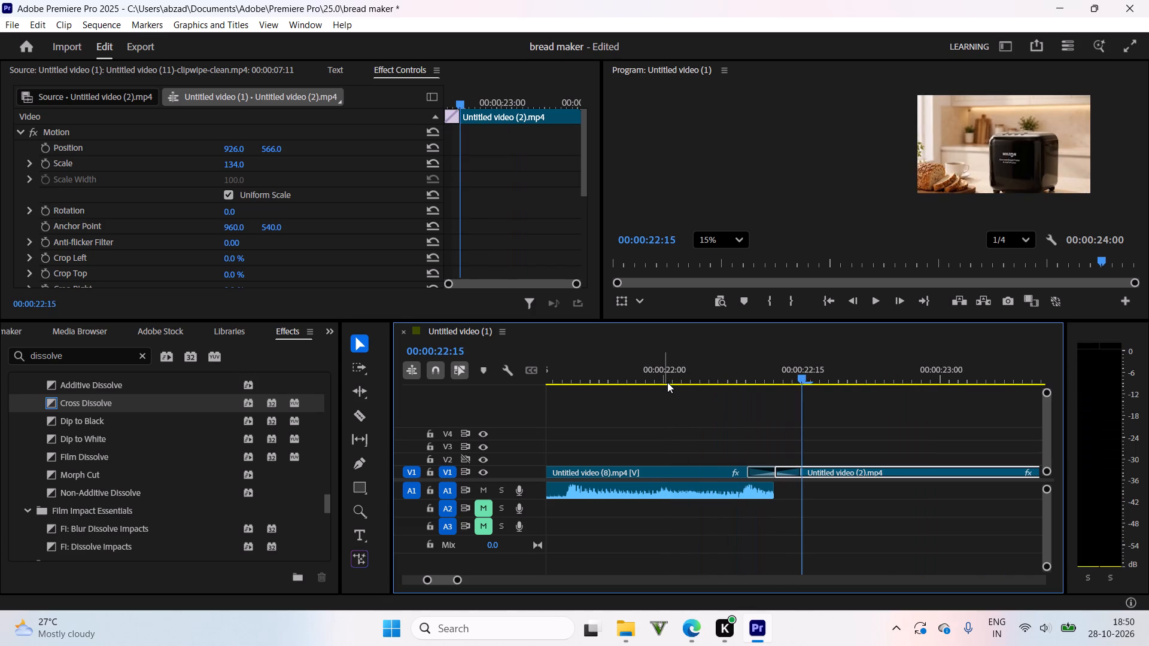
{"action": "left_click", "coordinate": [664, 363]}
{"action": "key", "text": "space"}
{"action": "left_click", "coordinate": [664, 363]}
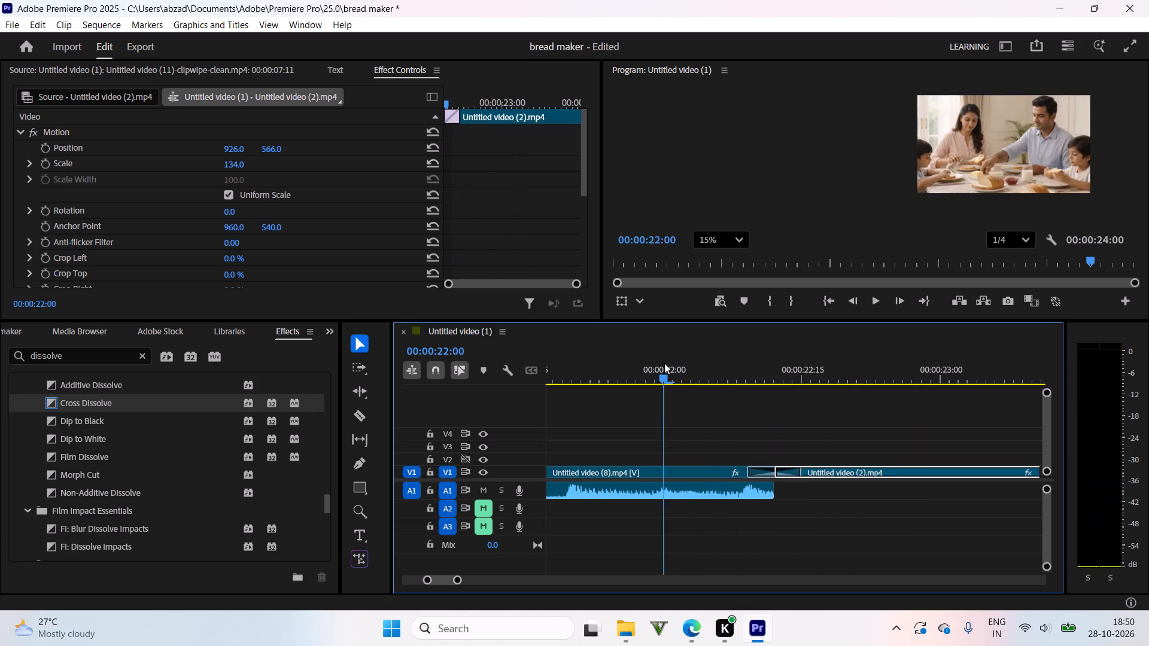
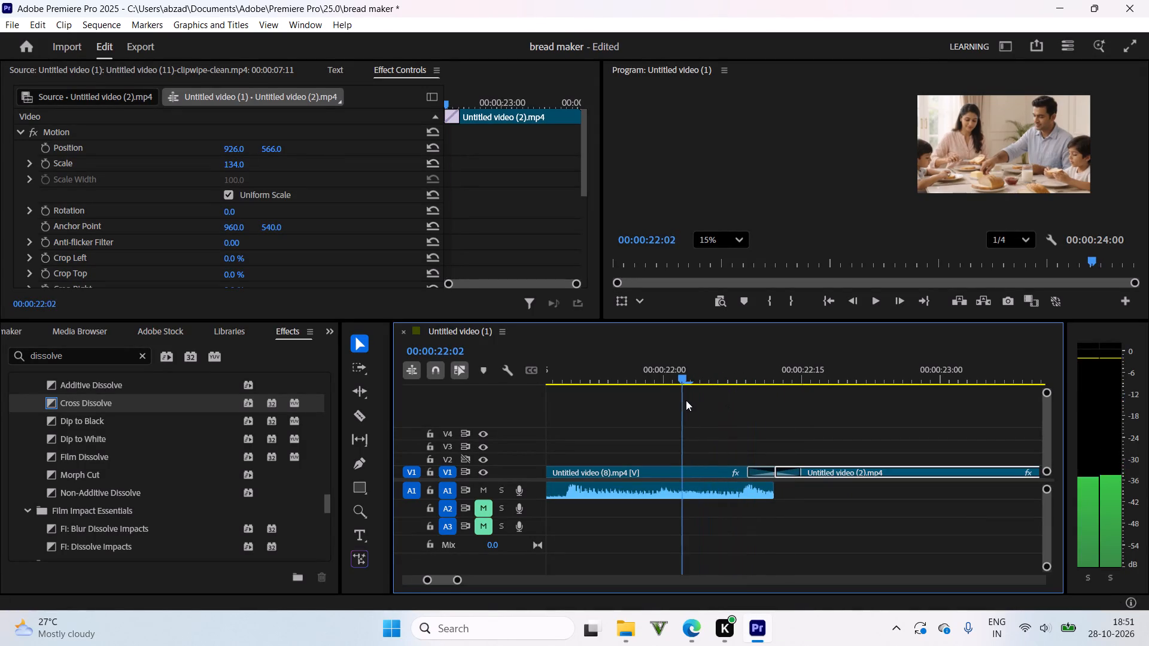
Replay the Cross Dissolve between Untitled video (8).mp4 and Untitled video (2).mp4 repeatedly from about 00:00:22:02.
{"action": "key", "text": "space"}
{"action": "key", "text": "space"}
{"action": "left_click", "coordinate": [660, 390]}
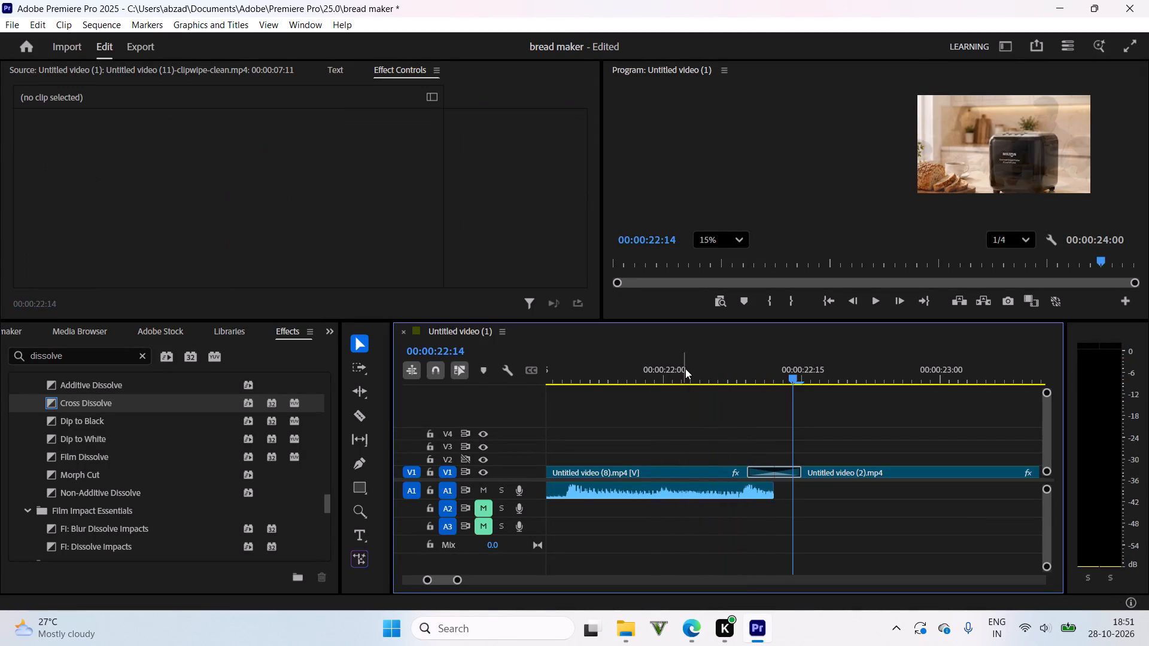
{"action": "left_click", "coordinate": [686, 367]}
{"action": "key", "text": "space"}
{"action": "key", "text": "space"}
{"action": "left_click", "coordinate": [686, 367]}
{"action": "key", "text": "space"}
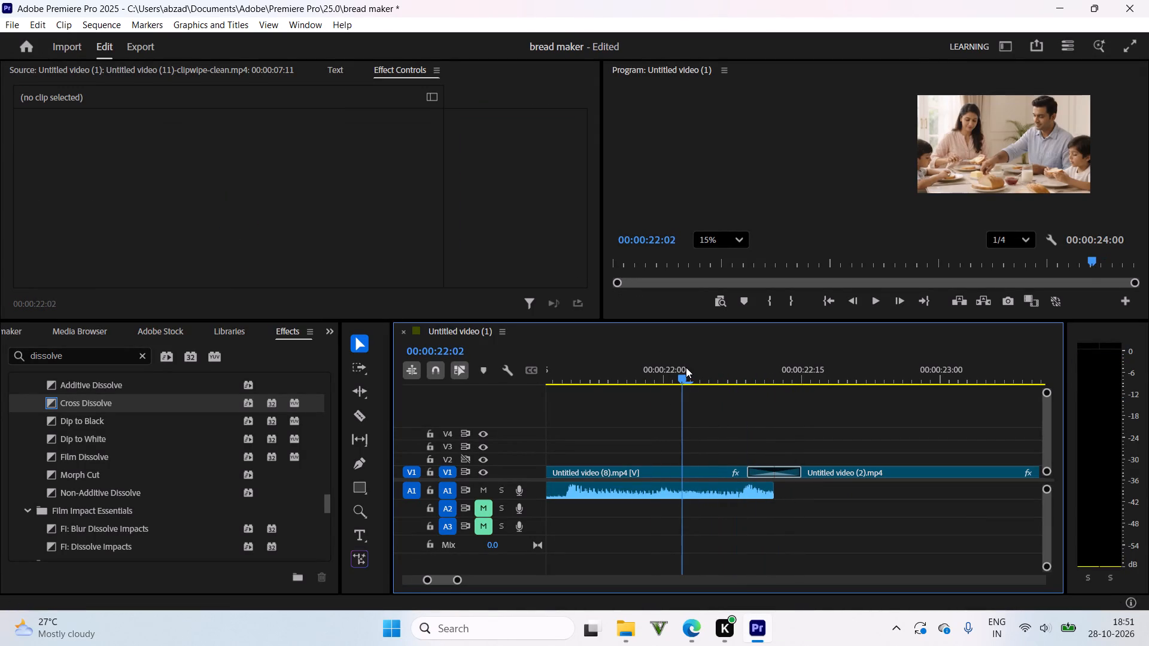
{"action": "left_click", "coordinate": [686, 367]}
{"action": "key", "text": "space"}
{"action": "left_click", "coordinate": [686, 367]}
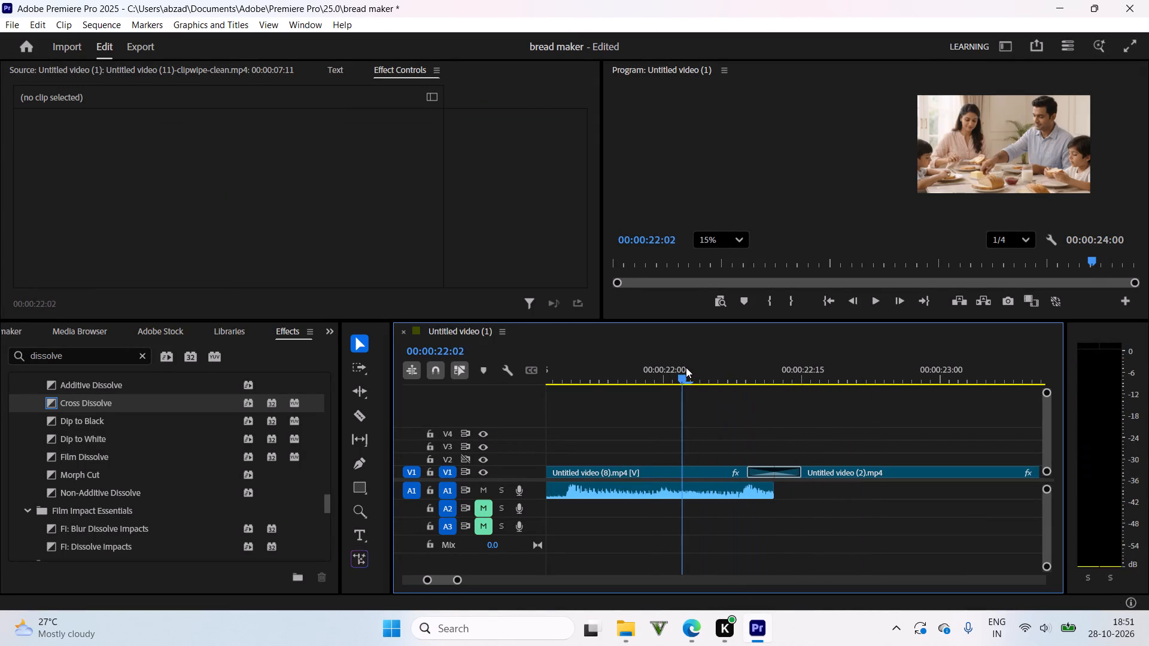
{"action": "key", "text": "space"}
{"action": "left_click", "coordinate": [686, 367]}
{"action": "key", "text": "space"}
{"action": "left_click", "coordinate": [686, 367]}
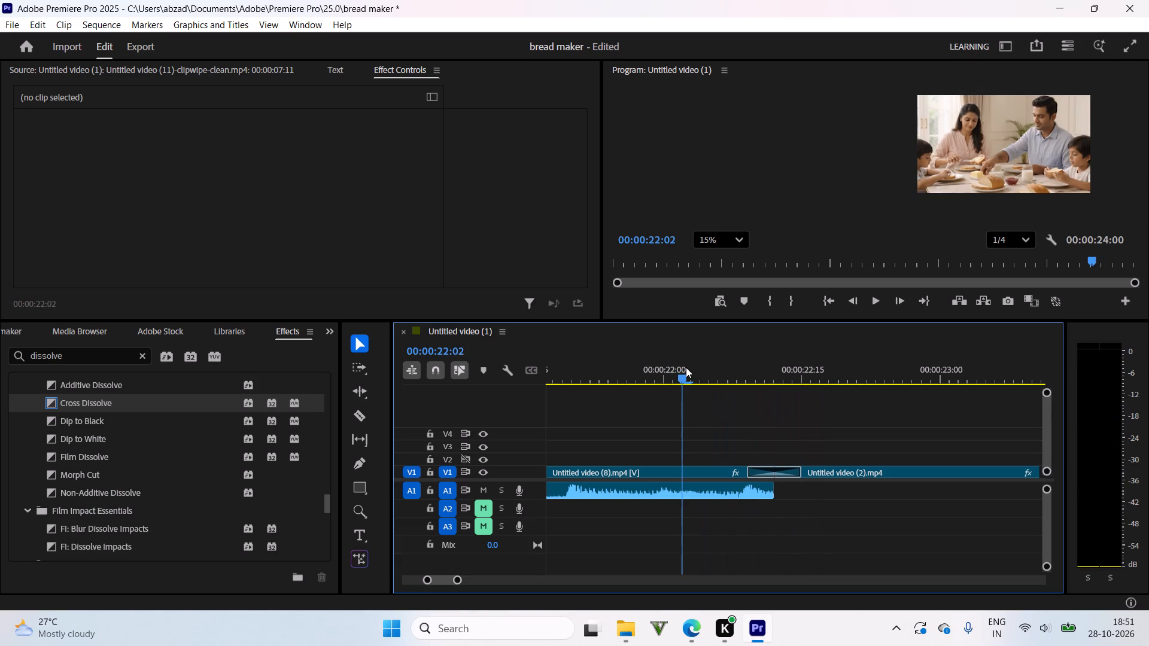
{"action": "key", "text": "space"}
{"action": "left_click", "coordinate": [686, 367]}
{"action": "key", "text": "space"}
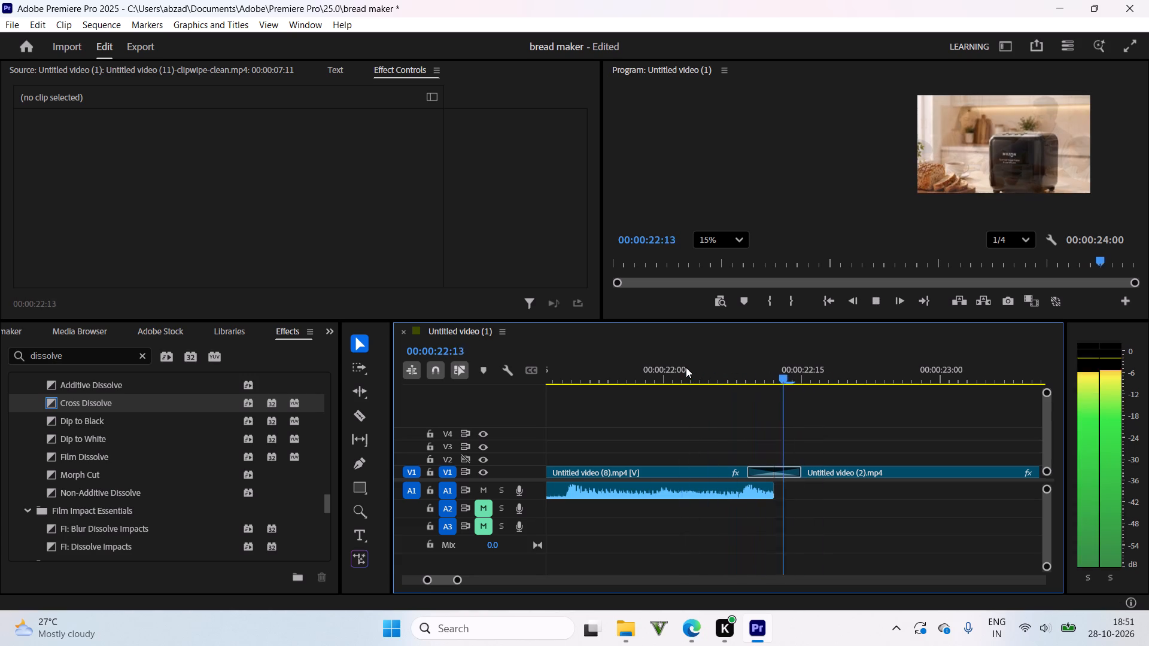
{"action": "left_click", "coordinate": [686, 367]}
{"action": "key", "text": "space"}
{"action": "left_click", "coordinate": [686, 367]}
{"action": "key", "text": "space"}
{"action": "left_click", "coordinate": [686, 367]}
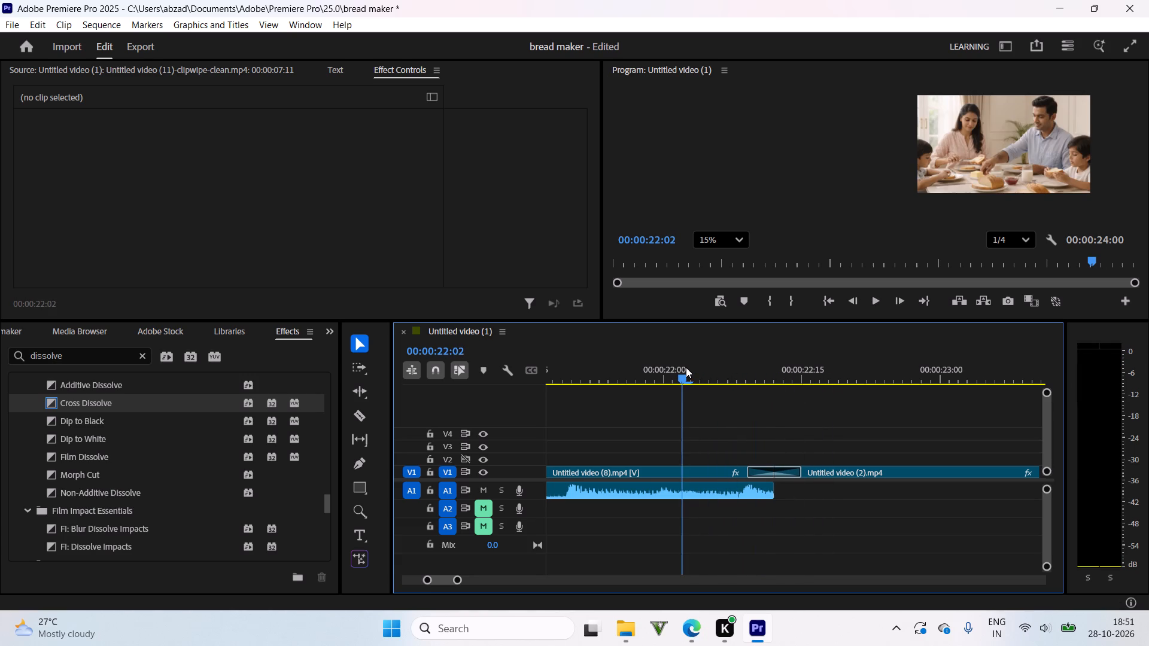
Play the ending from 00:00:21:07 into the product shot, and recheck the dissolve into Untitled video (2).mp4 from about 00:00:22:07.
{"action": "scroll", "coordinate": [636, 439], "scroll_direction": "up", "scroll_amount": 9}
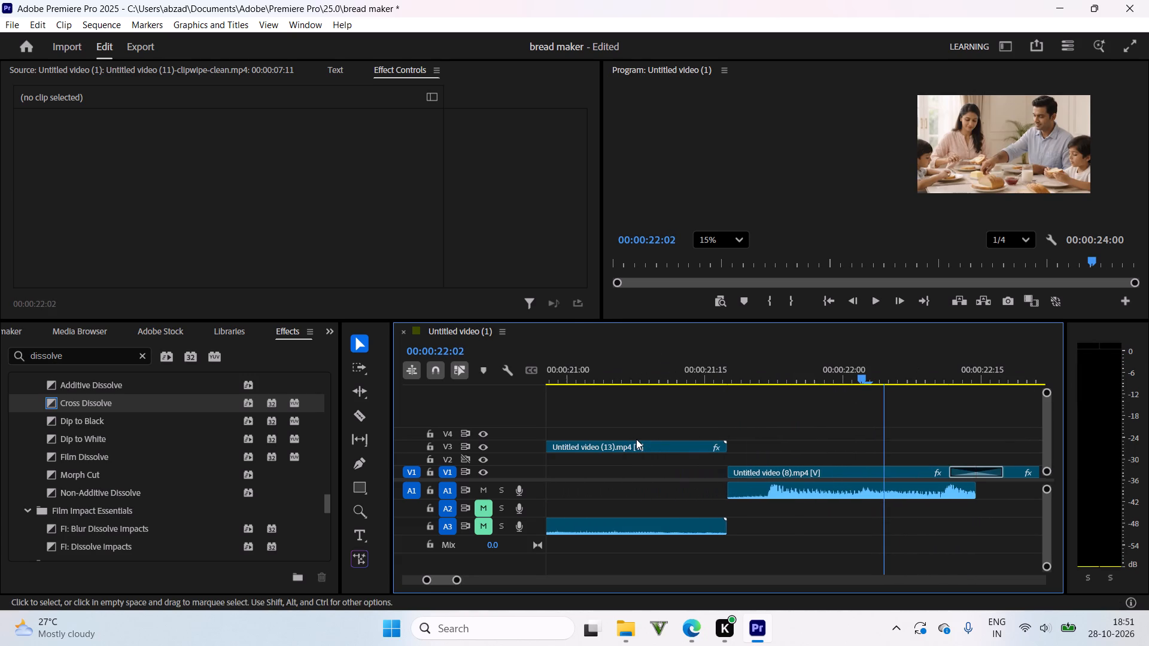
{"action": "scroll", "coordinate": [636, 439], "scroll_direction": "up", "scroll_amount": 4}
{"action": "left_click", "coordinate": [744, 378]}
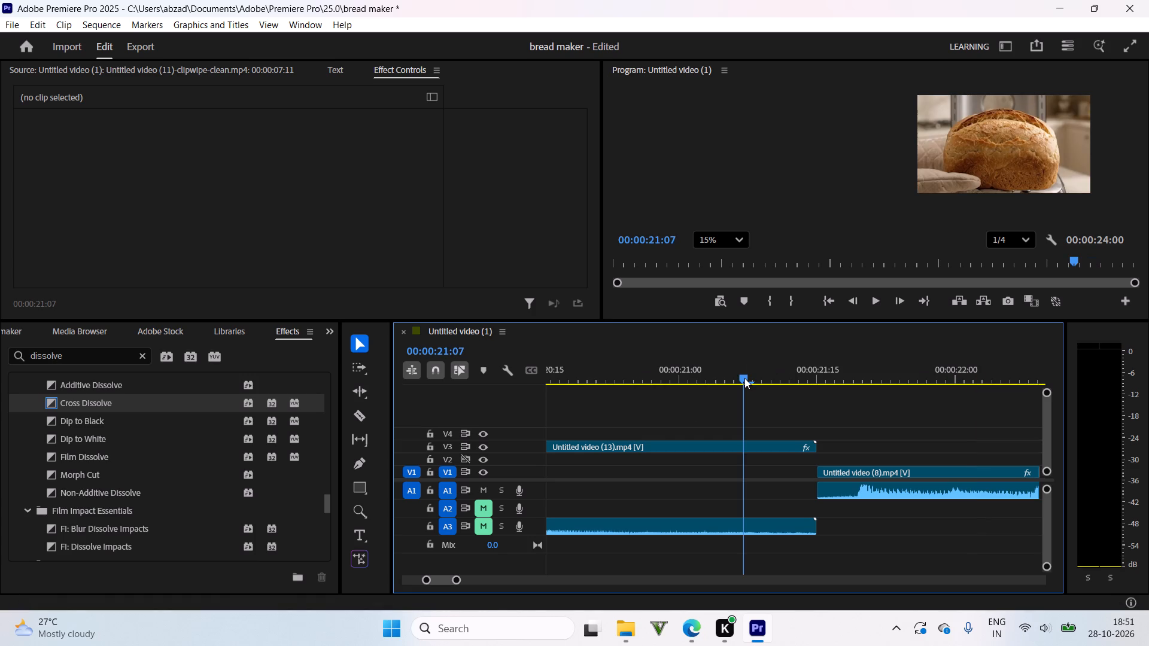
{"action": "key", "text": "space"}
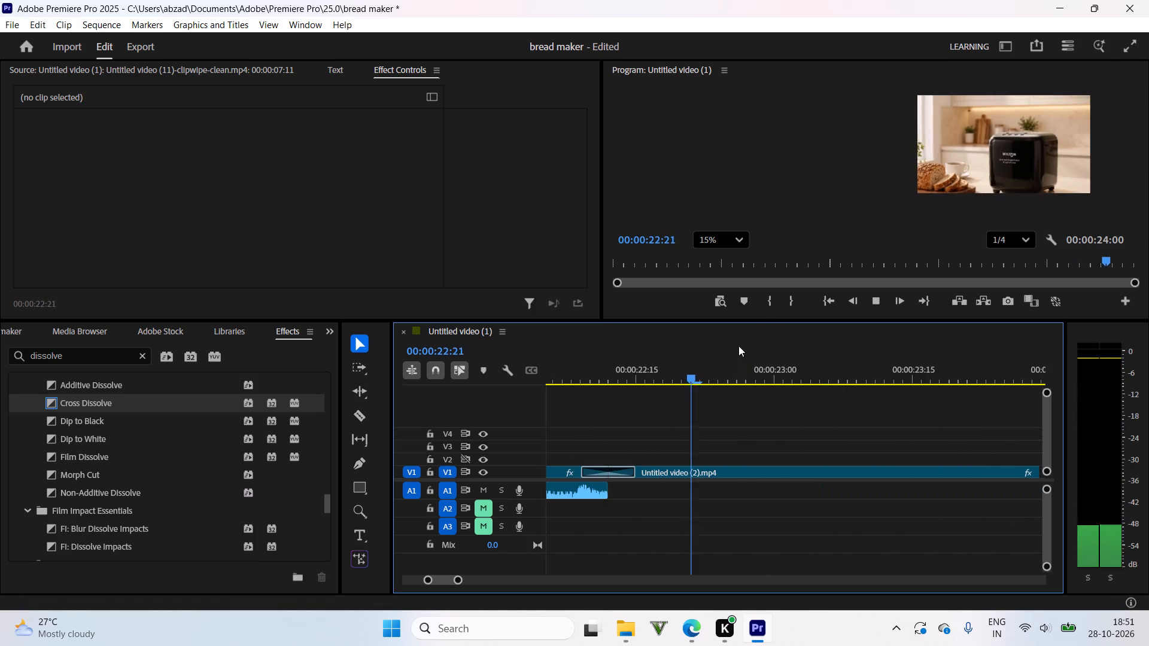
{"action": "left_click", "coordinate": [738, 346]}
{"action": "left_click", "coordinate": [579, 383]}
{"action": "left_click", "coordinate": [549, 383]}
{"action": "key", "text": "space"}
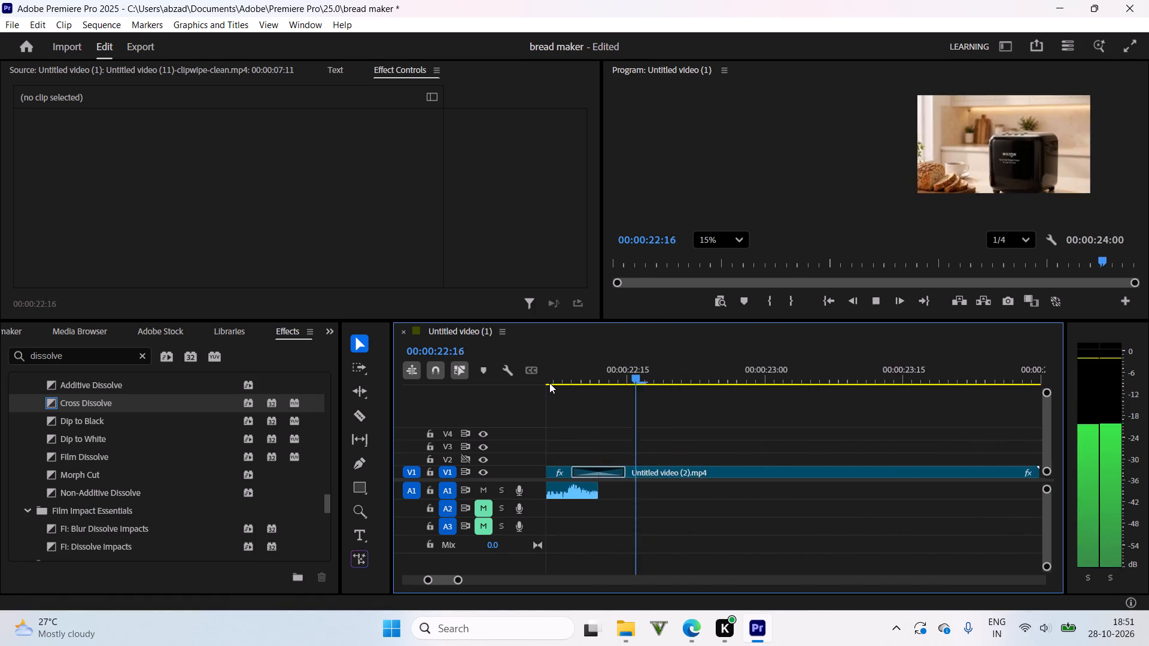
{"action": "left_click", "coordinate": [549, 383]}
{"action": "key", "text": "space"}
{"action": "left_click", "coordinate": [631, 382]}
{"action": "left_click", "coordinate": [543, 389]}
{"action": "left_click", "coordinate": [551, 377]}
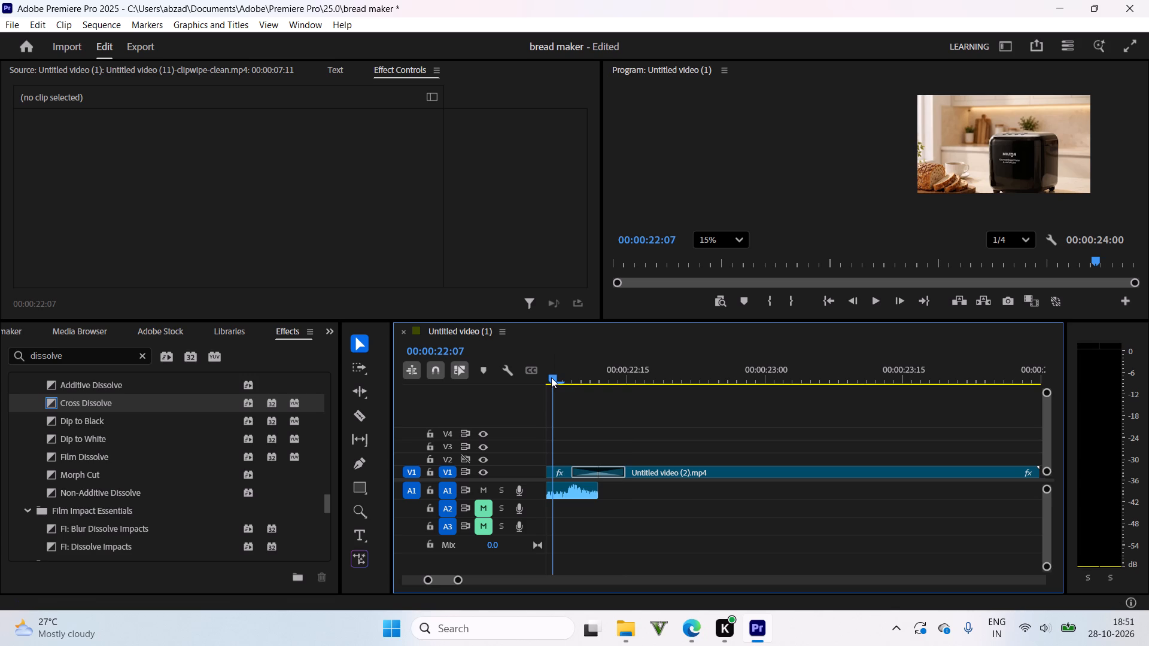
{"action": "left_click_drag", "start_coordinate": [551, 377], "coordinate": [666, 465]}
{"action": "key", "text": "space"}
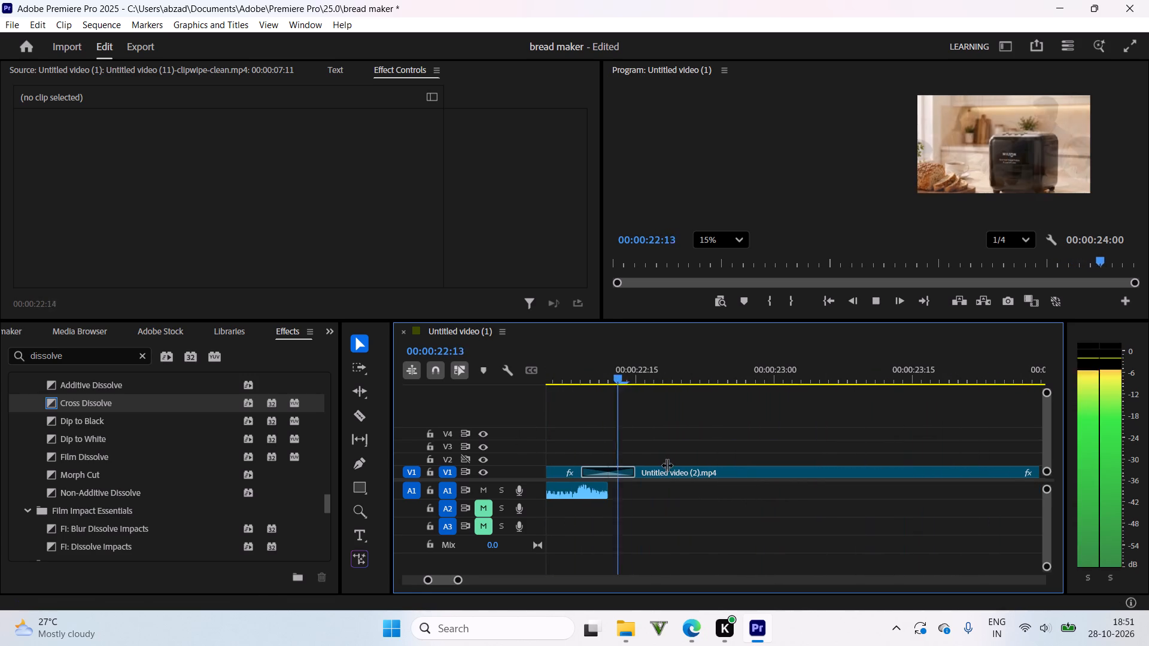
Scrub the sequence back to about 00:00:10:16 and forward to the logo ending near 00:00:23:12, stopping at about 00:00:22:27.
{"action": "left_click_drag", "start_coordinate": [585, 371], "coordinate": [492, 413]}
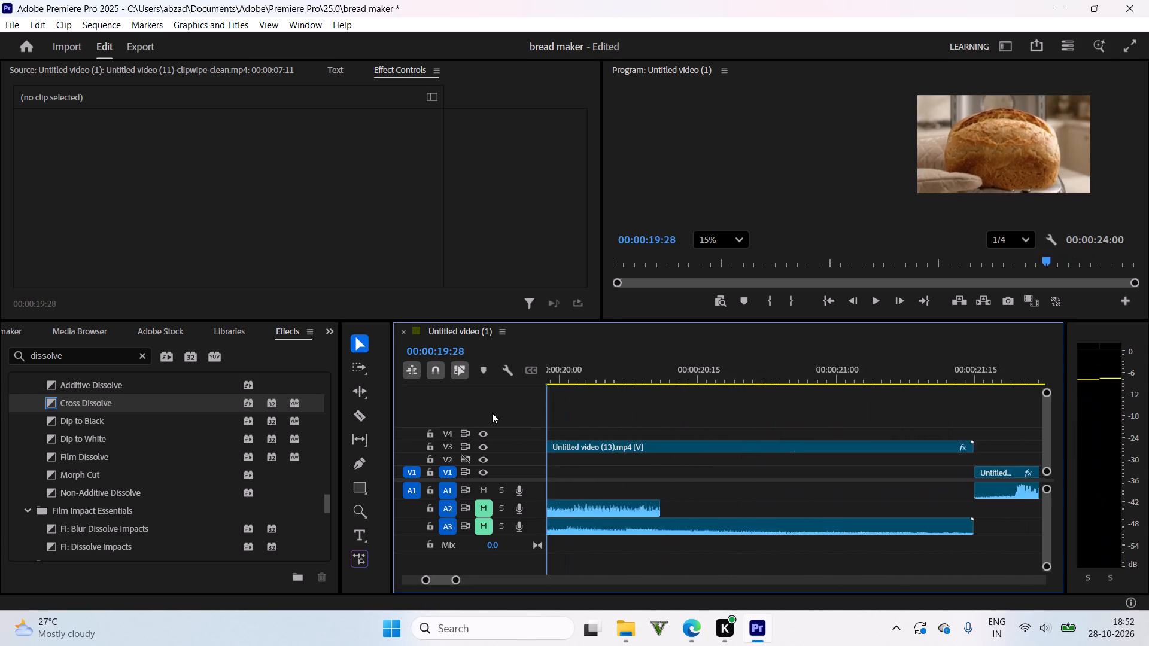
{"action": "left_click_drag", "start_coordinate": [492, 413], "coordinate": [504, 411]}
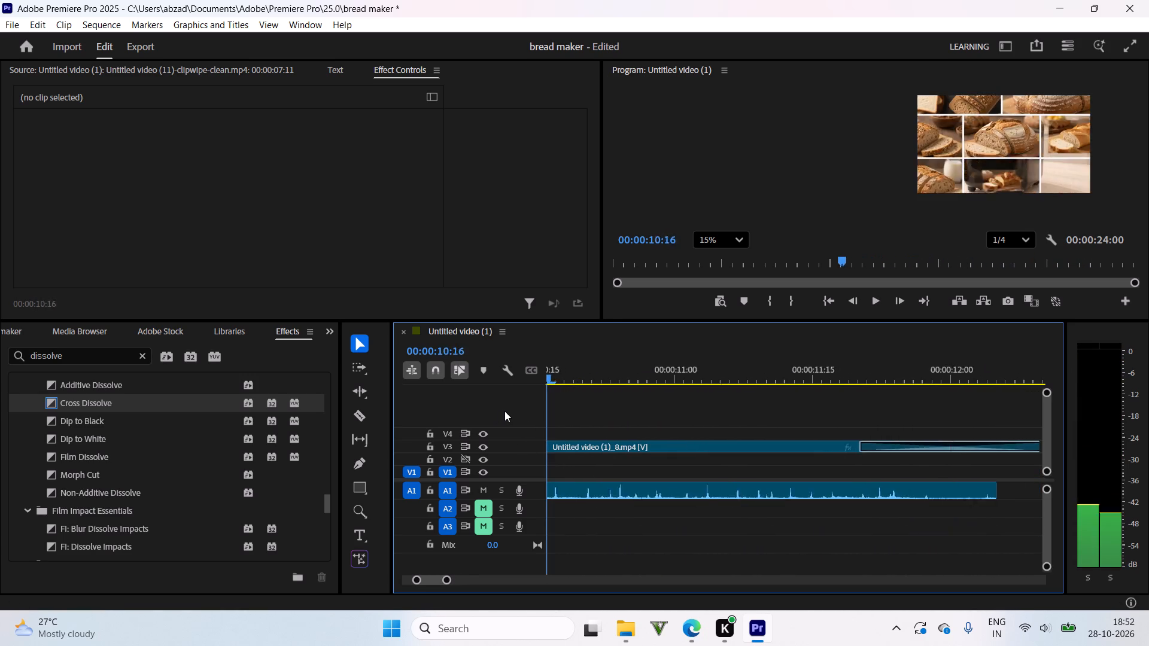
{"action": "left_click_drag", "start_coordinate": [504, 411], "coordinate": [1079, 489]}
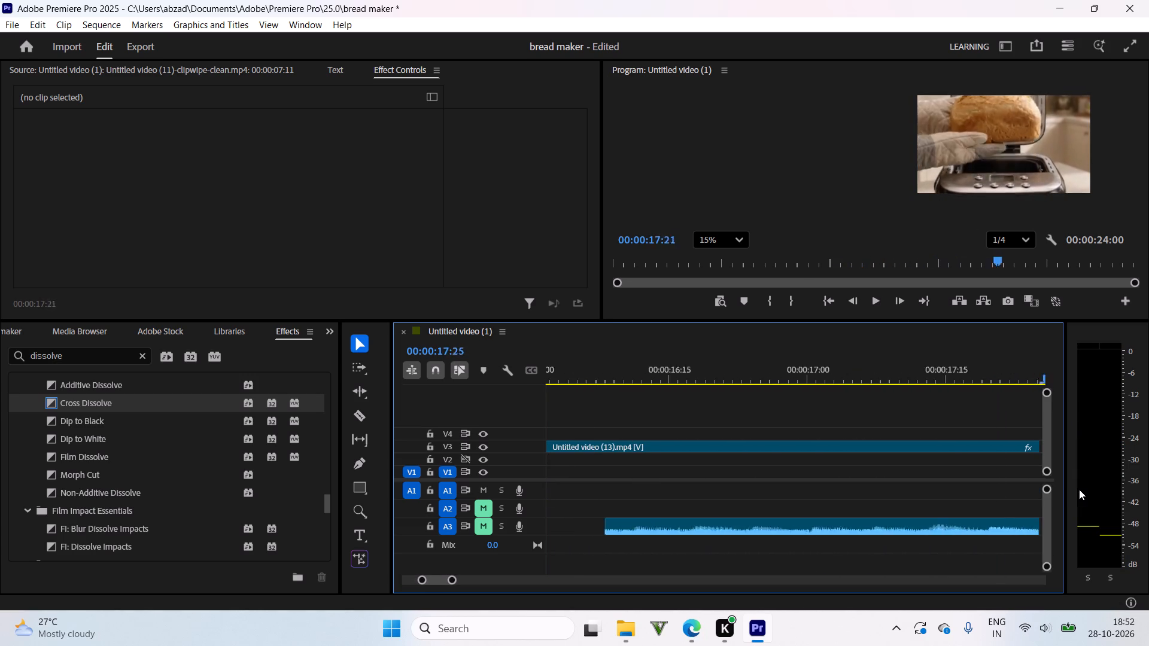
{"action": "left_click_drag", "start_coordinate": [1079, 489], "coordinate": [572, 469]}
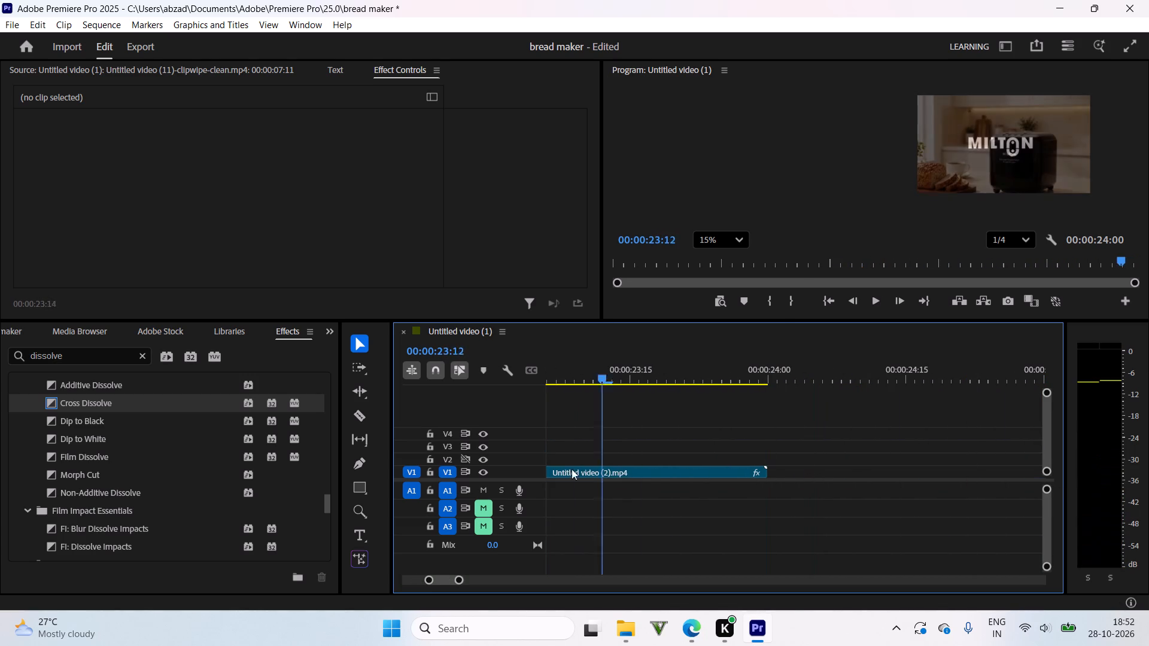
{"action": "left_click_drag", "start_coordinate": [572, 469], "coordinate": [693, 552]}
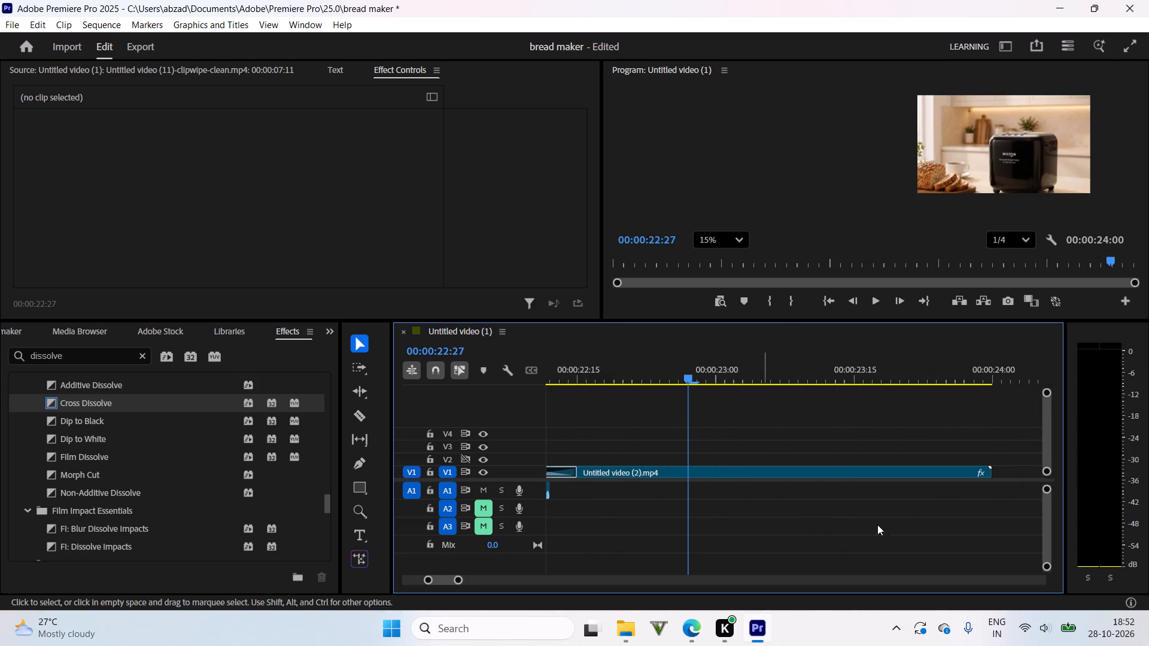
Play the closing product shot full screen from about 00:00:22:27.
{"action": "left_click", "coordinate": [1138, 56]}
{"action": "key", "text": "space"}
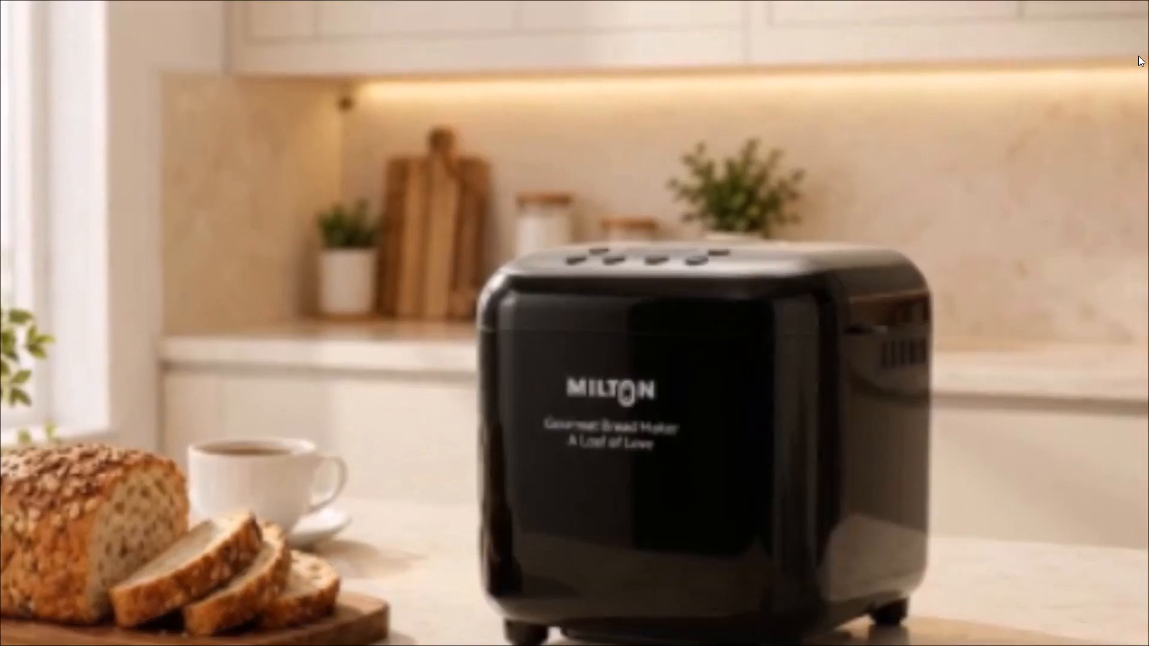
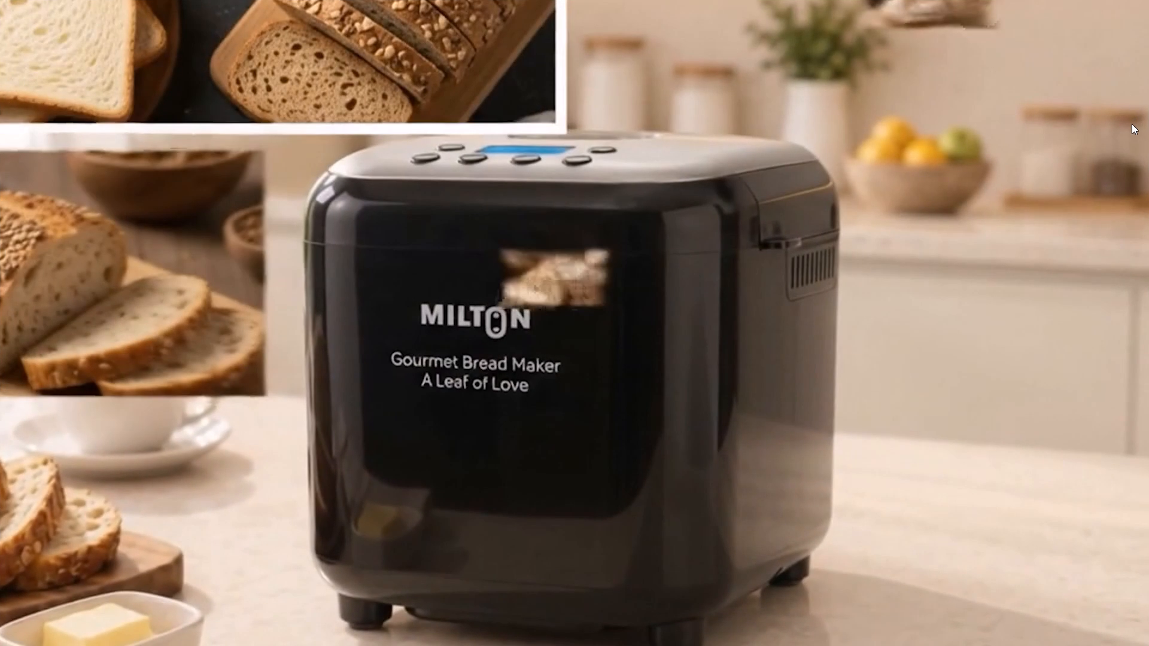
Scrub back and forth over the Cross Dissolve into Untitled video (1)_8.mp4, from about 00:00:08:26 to 00:00:10:07, stopping at 00:00:09:18.
{"action": "key", "text": "Escape"}
{"action": "left_click_drag", "start_coordinate": [702, 366], "coordinate": [623, 418]}
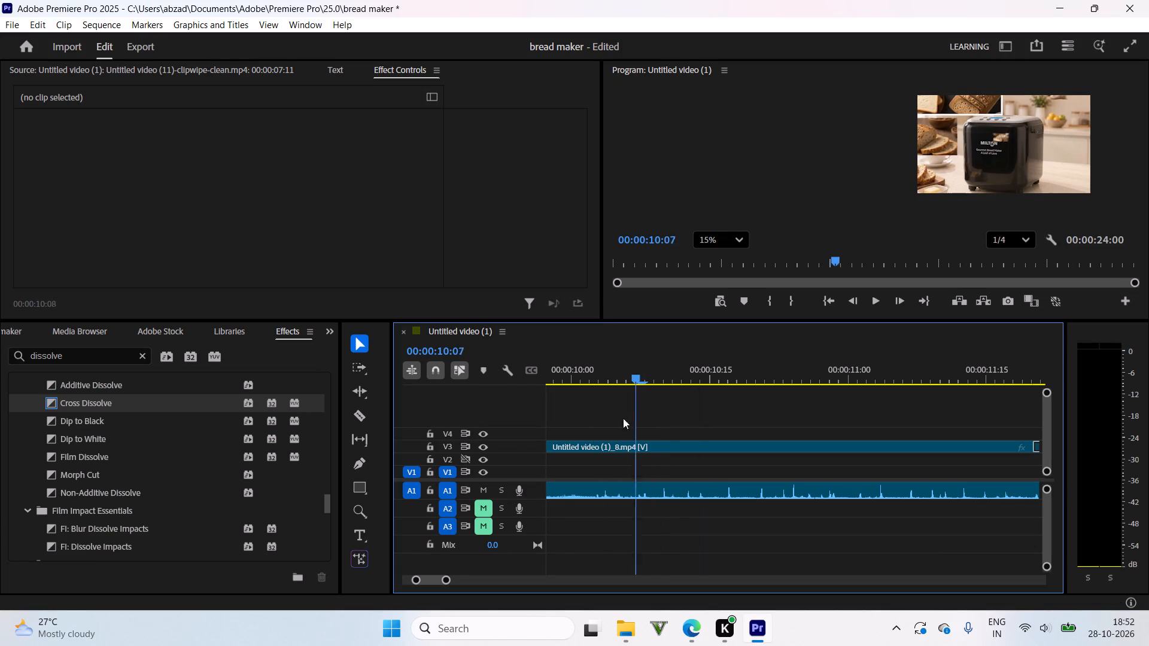
{"action": "left_click_drag", "start_coordinate": [623, 418], "coordinate": [734, 482]}
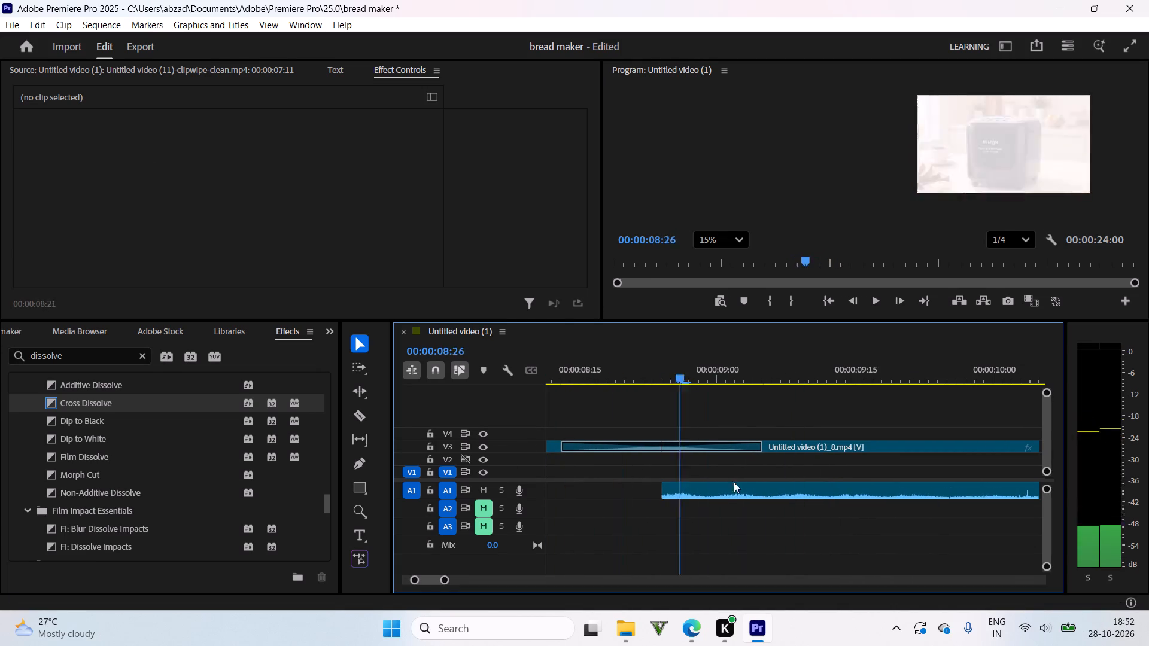
{"action": "left_click_drag", "start_coordinate": [734, 482], "coordinate": [746, 526]}
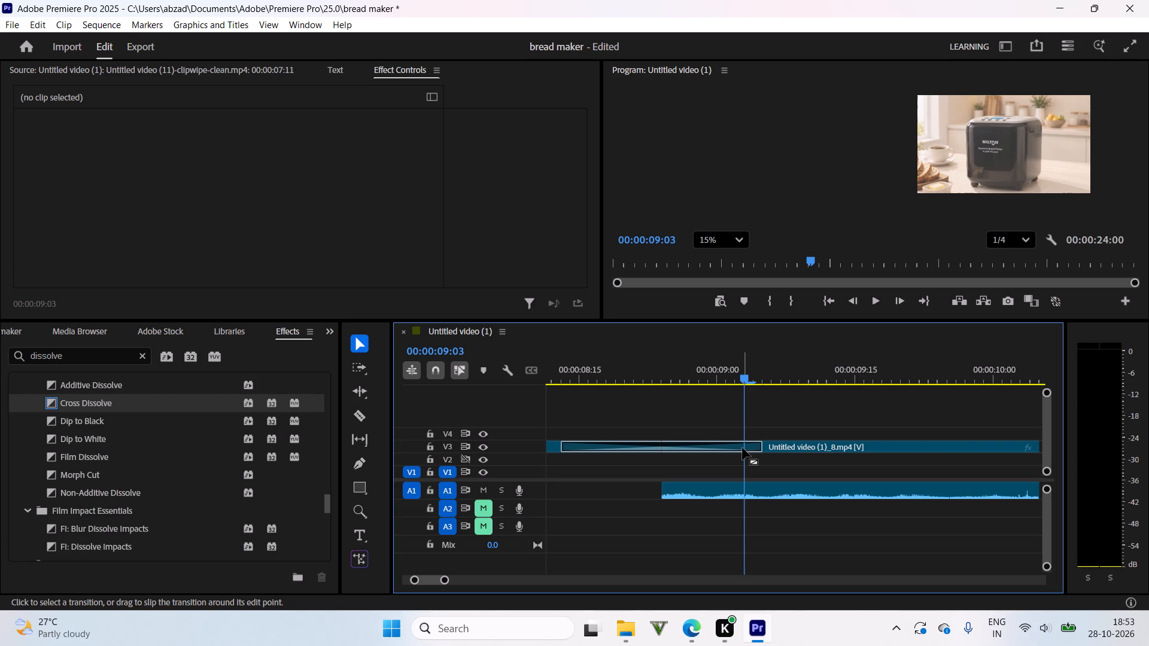
{"action": "left_click_drag", "start_coordinate": [704, 367], "coordinate": [746, 418]}
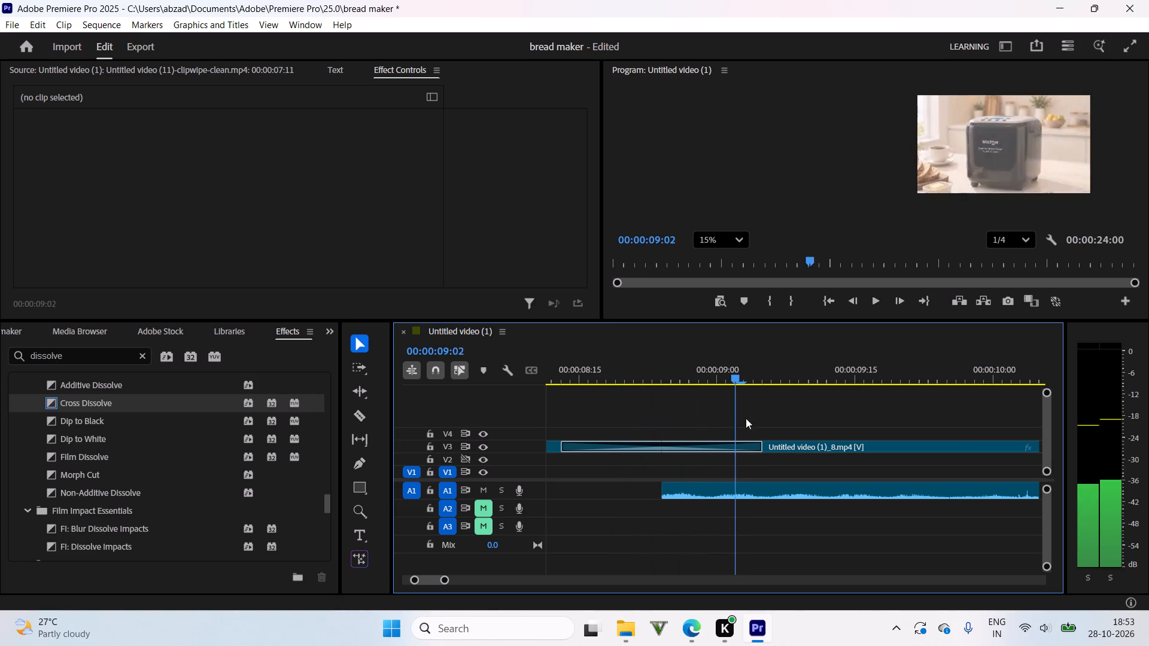
{"action": "left_click_drag", "start_coordinate": [746, 418], "coordinate": [825, 479]}
{"action": "left_click", "coordinate": [1138, 47]}
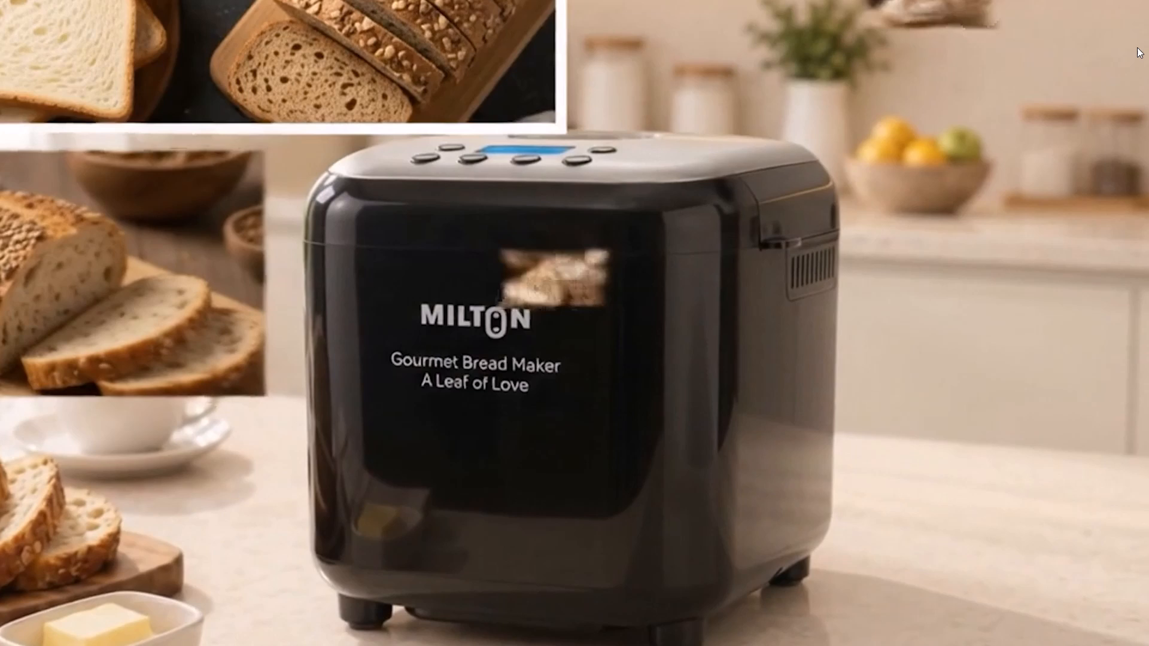
{"action": "key", "text": "Escape"}
{"action": "left_click_drag", "start_coordinate": [744, 382], "coordinate": [542, 373]}
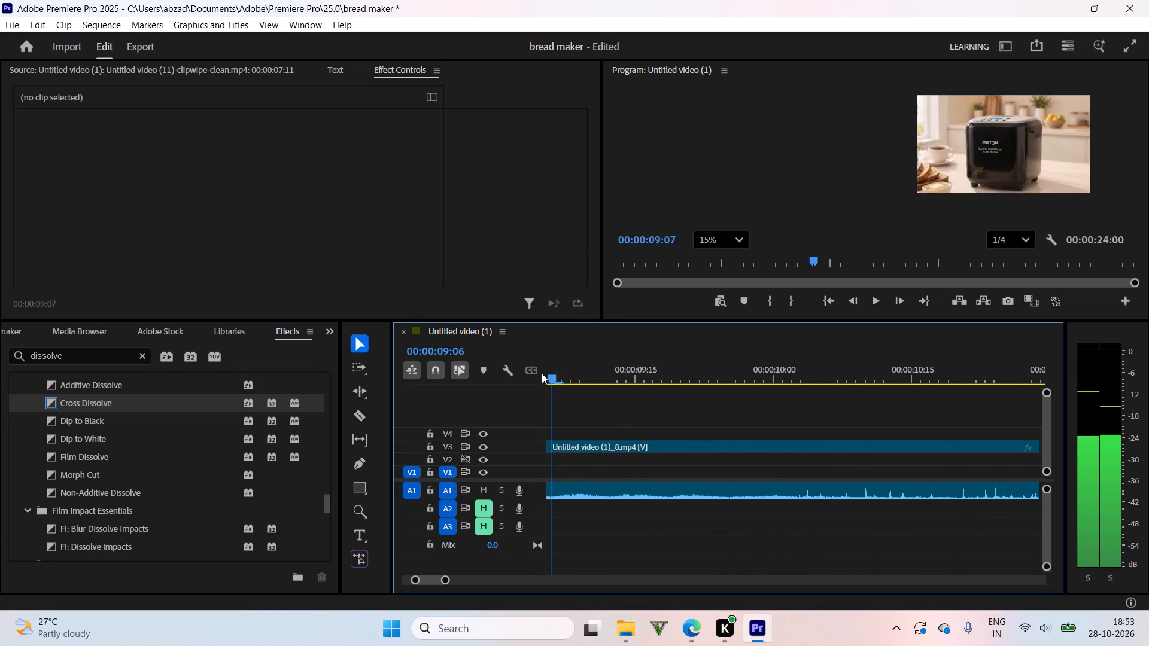
{"action": "left_click_drag", "start_coordinate": [542, 373], "coordinate": [938, 398]}
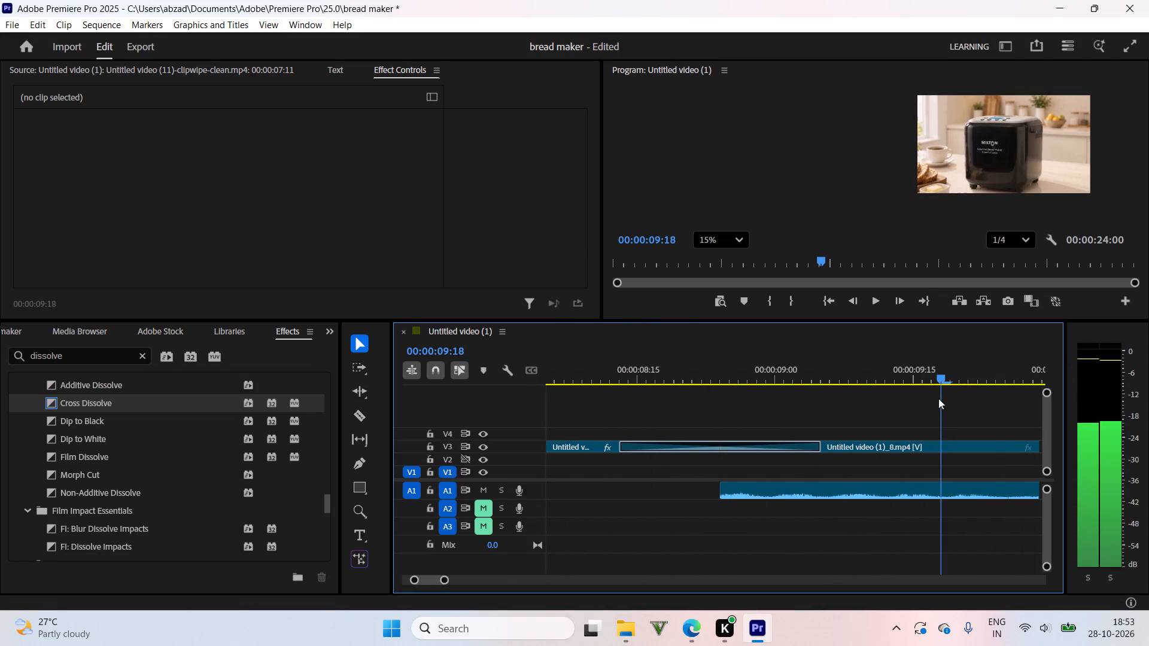
{"action": "left_click_drag", "start_coordinate": [938, 398], "coordinate": [941, 419]}
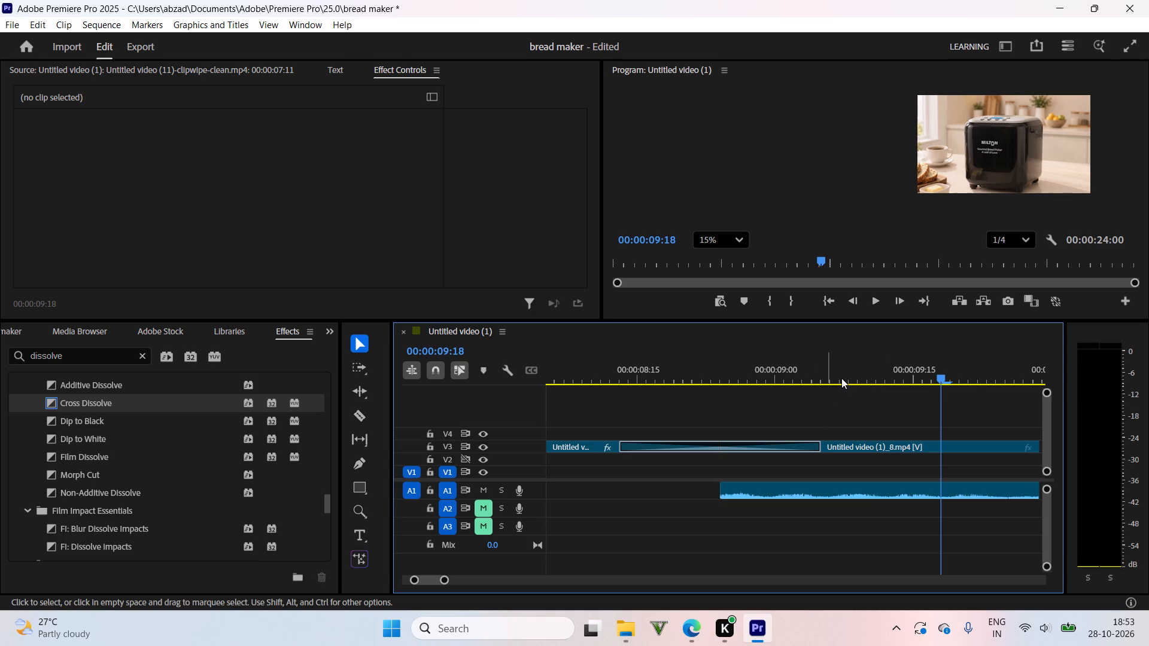
Mark the Untitled video (1)_8.mp4 clip as the in/out range and export it to Downloads as Untitled video (1)_14.mp4, H.264, matching the source.
{"action": "left_click", "coordinate": [887, 442]}
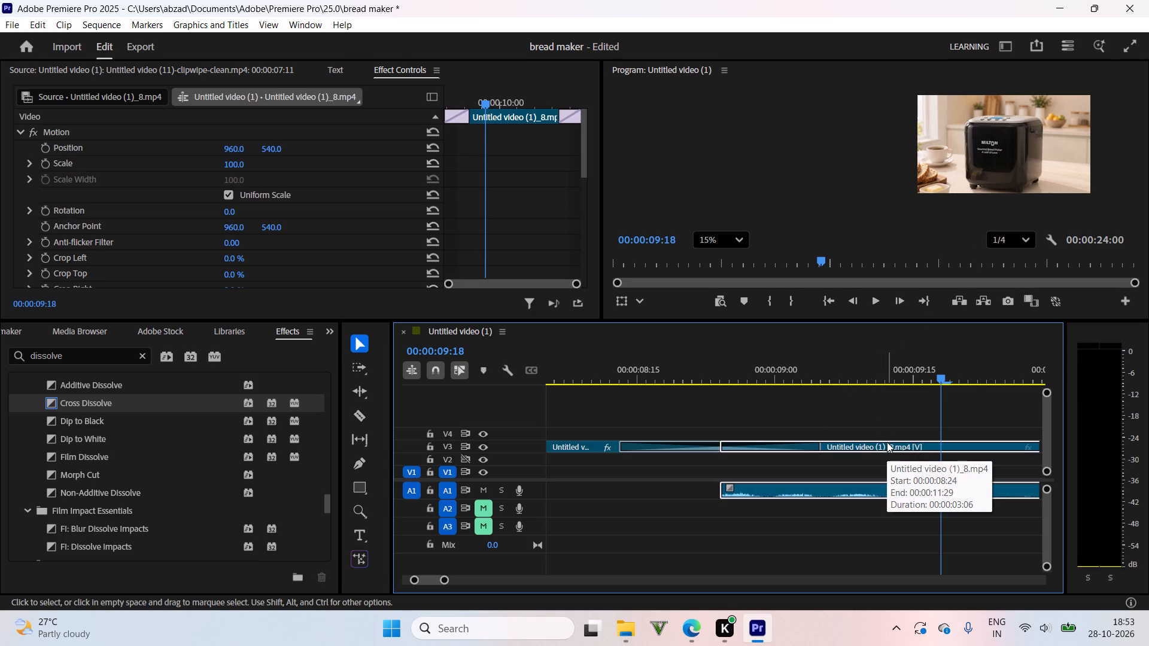
{"action": "key", "text": "x"}
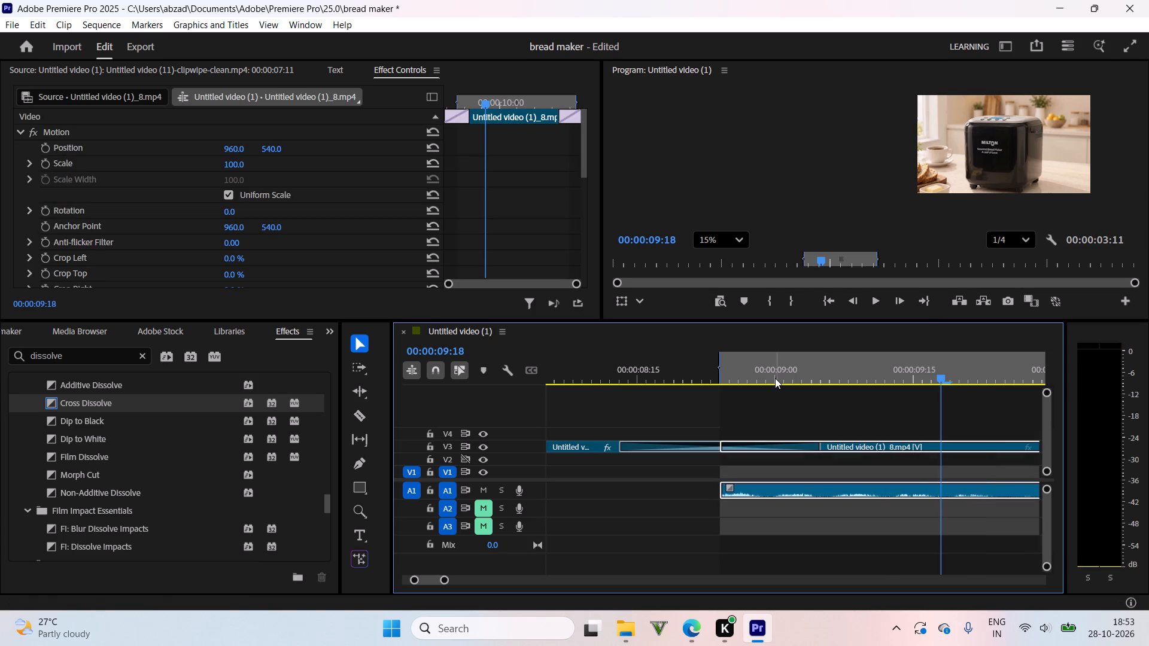
{"action": "left_click_drag", "start_coordinate": [448, 578], "coordinate": [473, 584]}
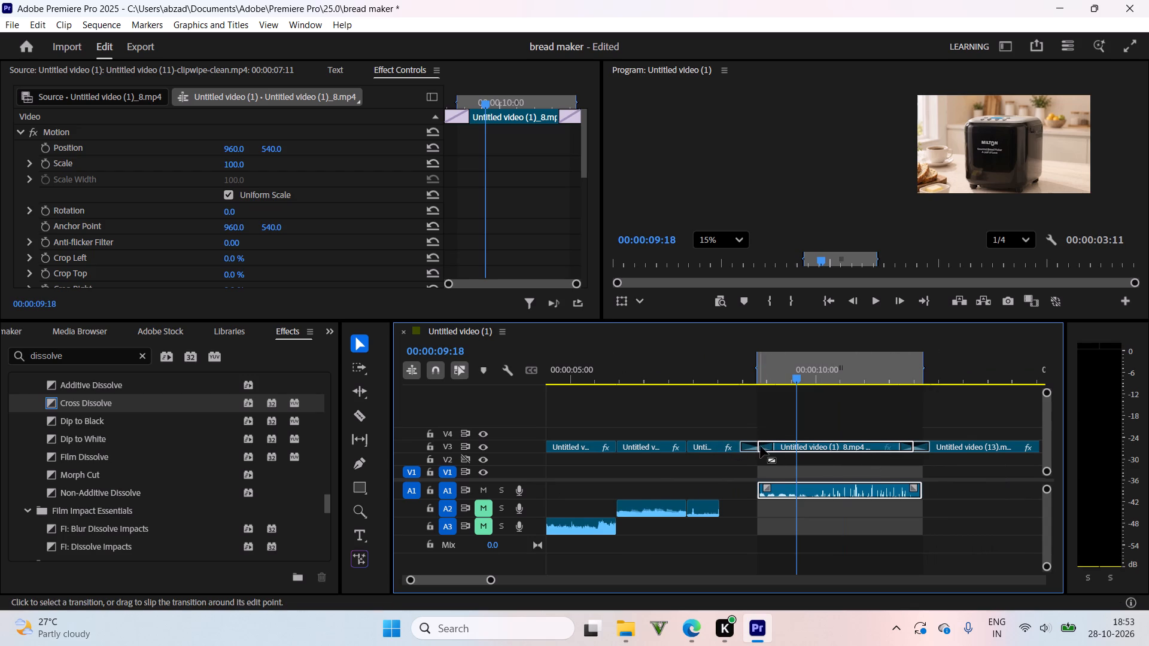
{"action": "left_click", "coordinate": [832, 444]}
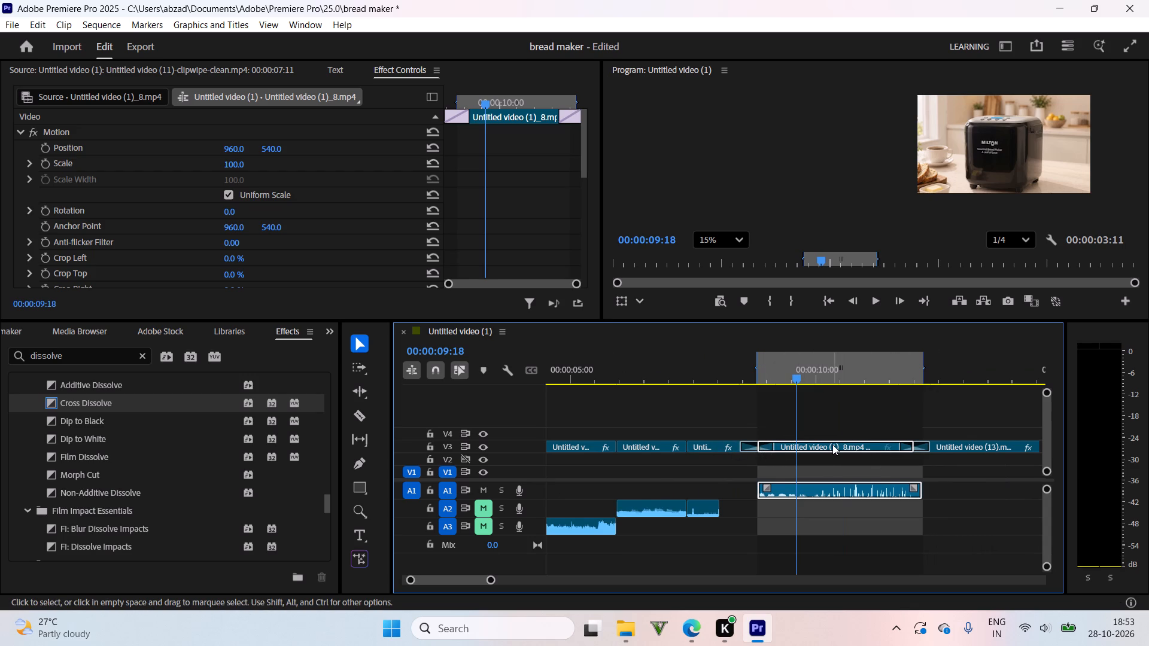
{"action": "left_click", "coordinate": [852, 377]}
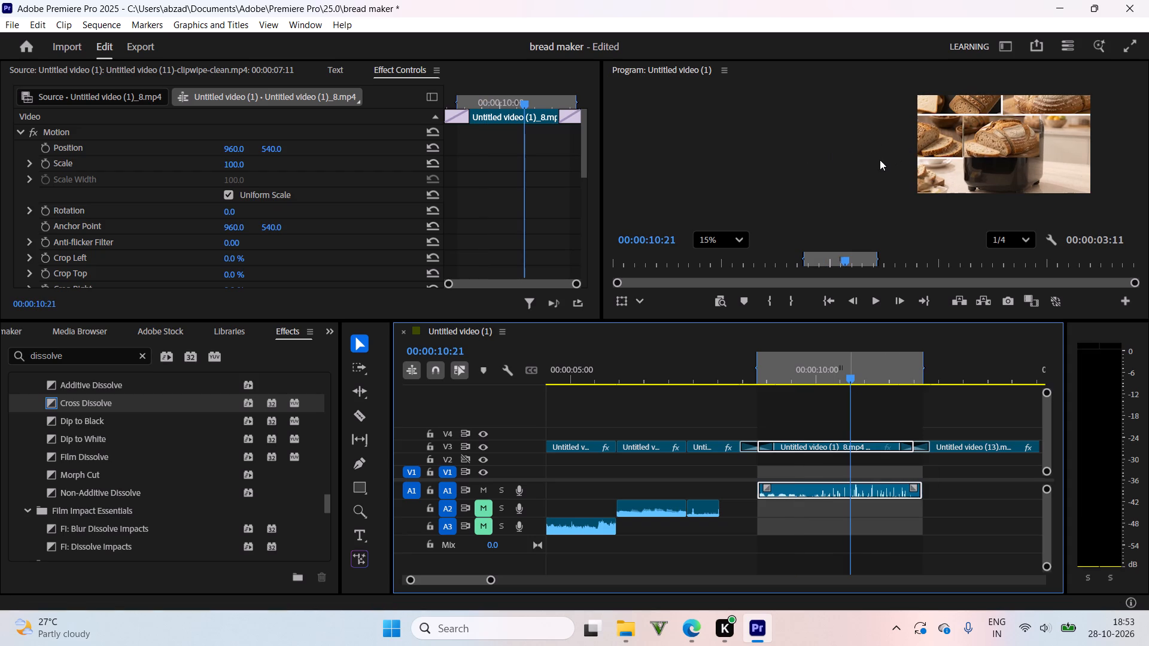
{"action": "key", "text": "ctrl+m"}
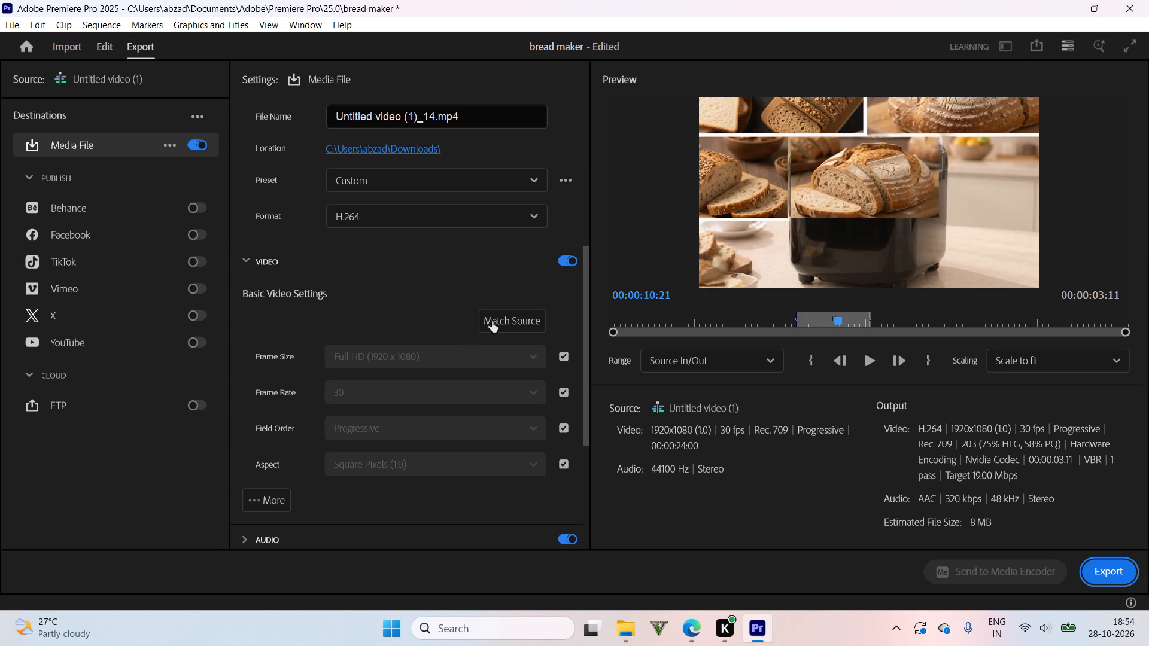
{"action": "left_click", "coordinate": [500, 317]}
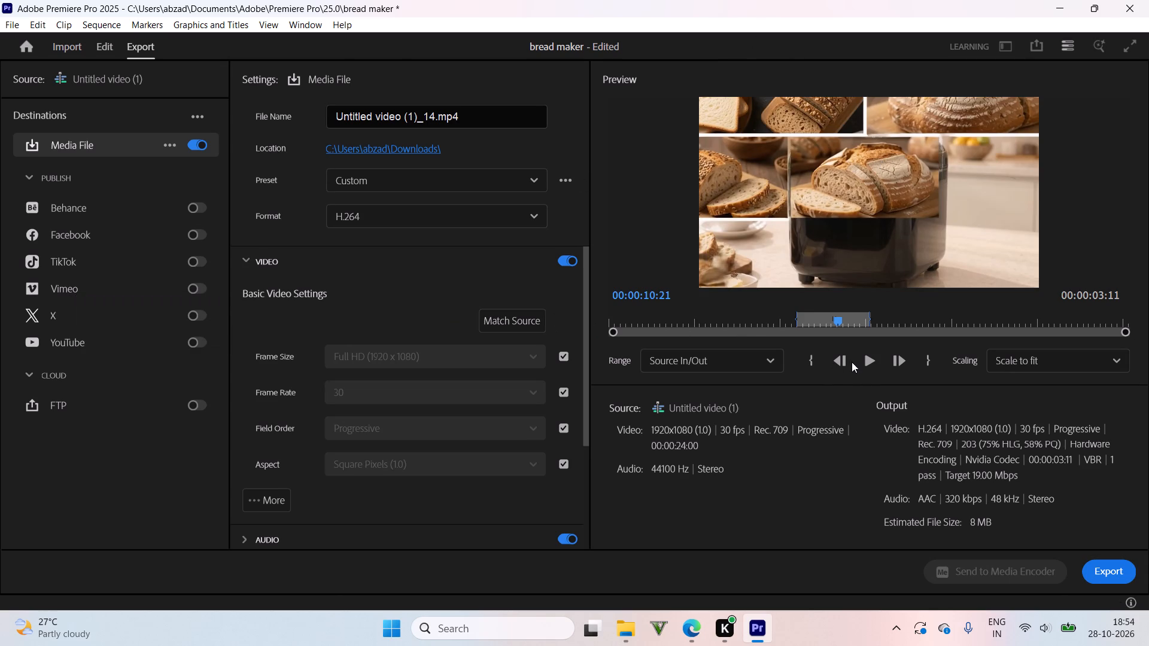
Preview the marked export range from its start near 00:00:08:25 through to about 00:00:10:12.
{"action": "left_click", "coordinate": [856, 362]}
{"action": "left_click", "coordinate": [868, 360]}
{"action": "left_click", "coordinate": [868, 360]}
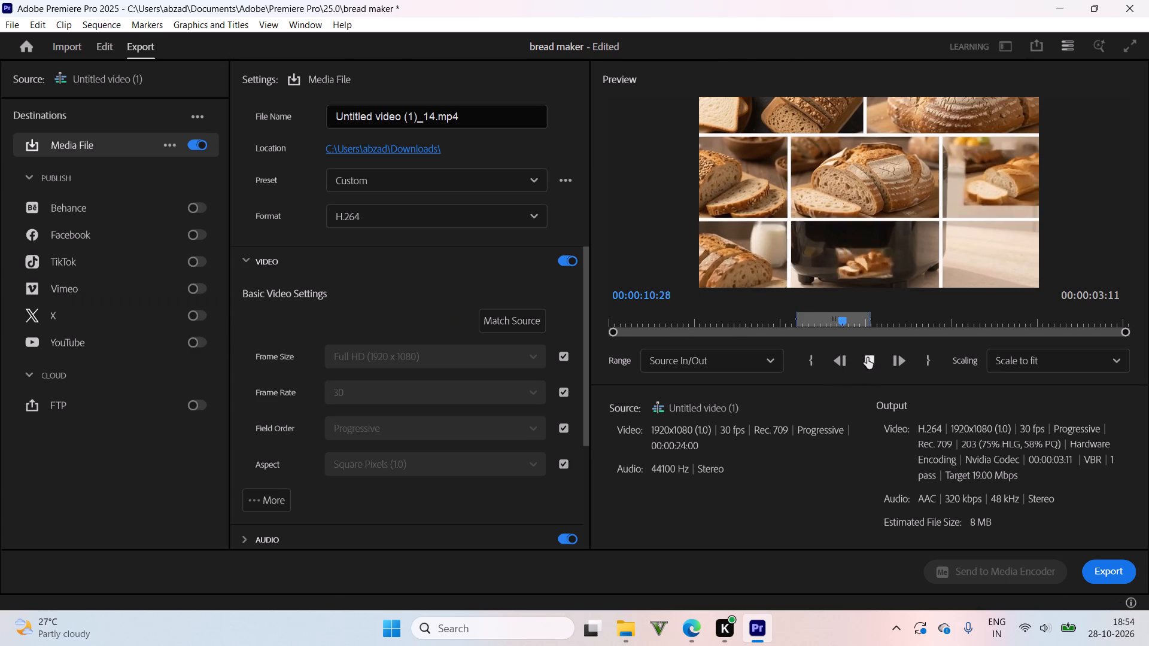
{"action": "left_click_drag", "start_coordinate": [662, 327], "coordinate": [592, 342]}
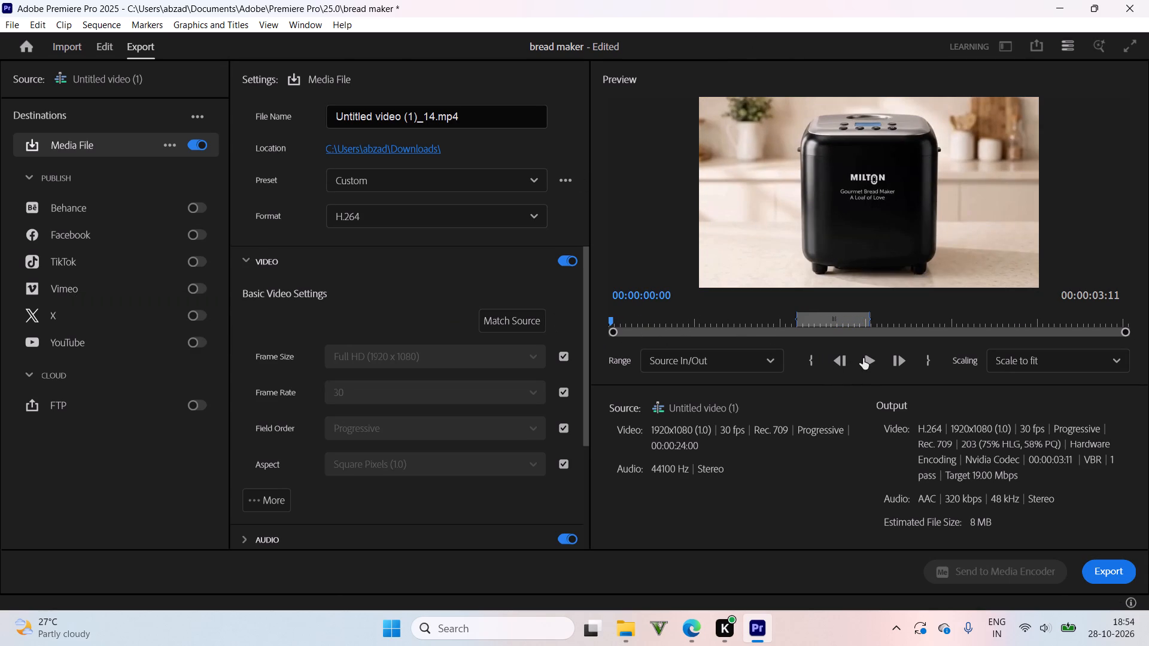
{"action": "left_click", "coordinate": [864, 359]}
{"action": "left_click", "coordinate": [810, 307]}
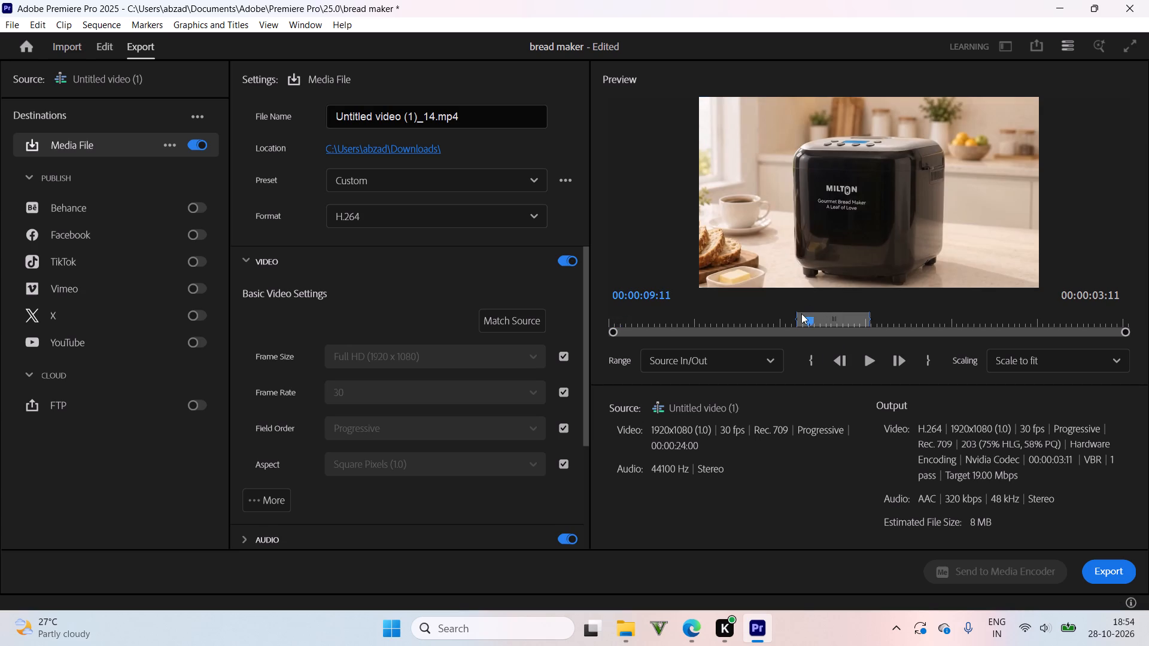
{"action": "left_click", "coordinate": [795, 313]}
{"action": "left_click", "coordinate": [800, 310]}
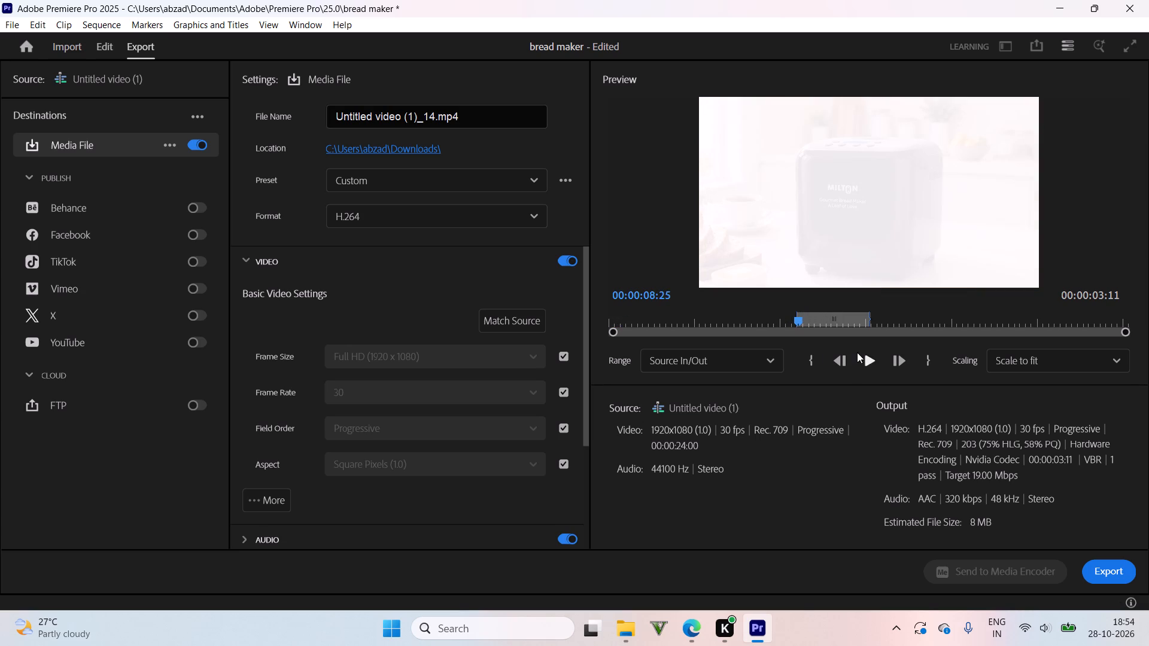
{"action": "left_click", "coordinate": [862, 356]}
{"action": "left_click", "coordinate": [862, 356]}
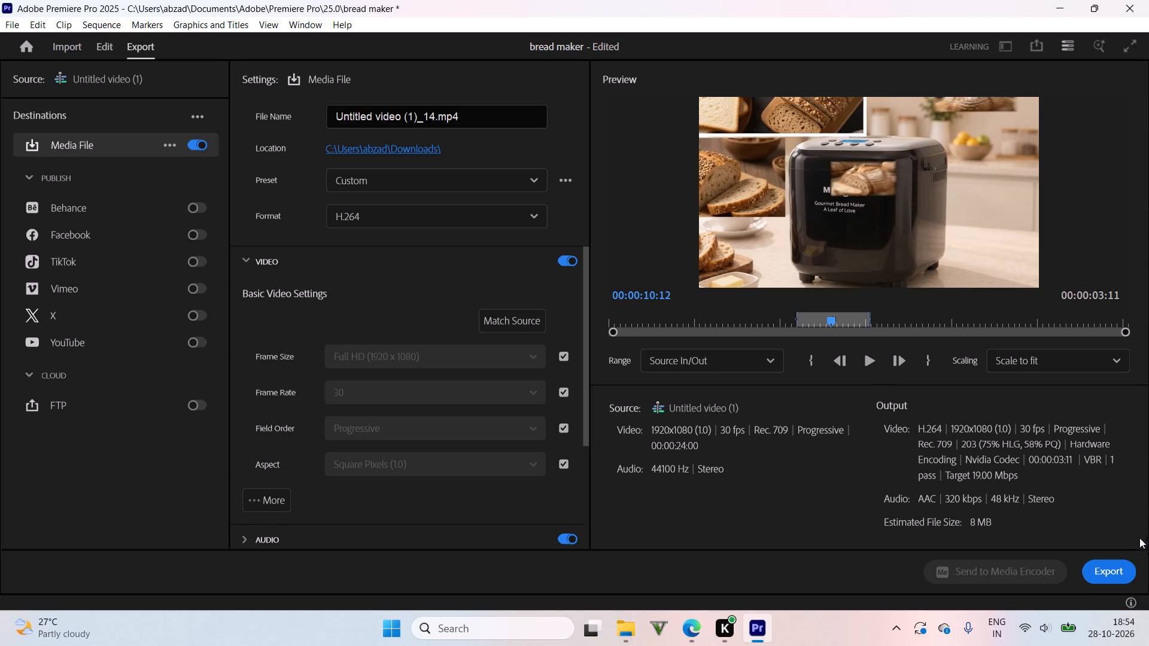
Export the marked in/out range to Downloads as Untitled video (1)_14.mp4 in H.264.
{"action": "left_click", "coordinate": [1117, 572]}
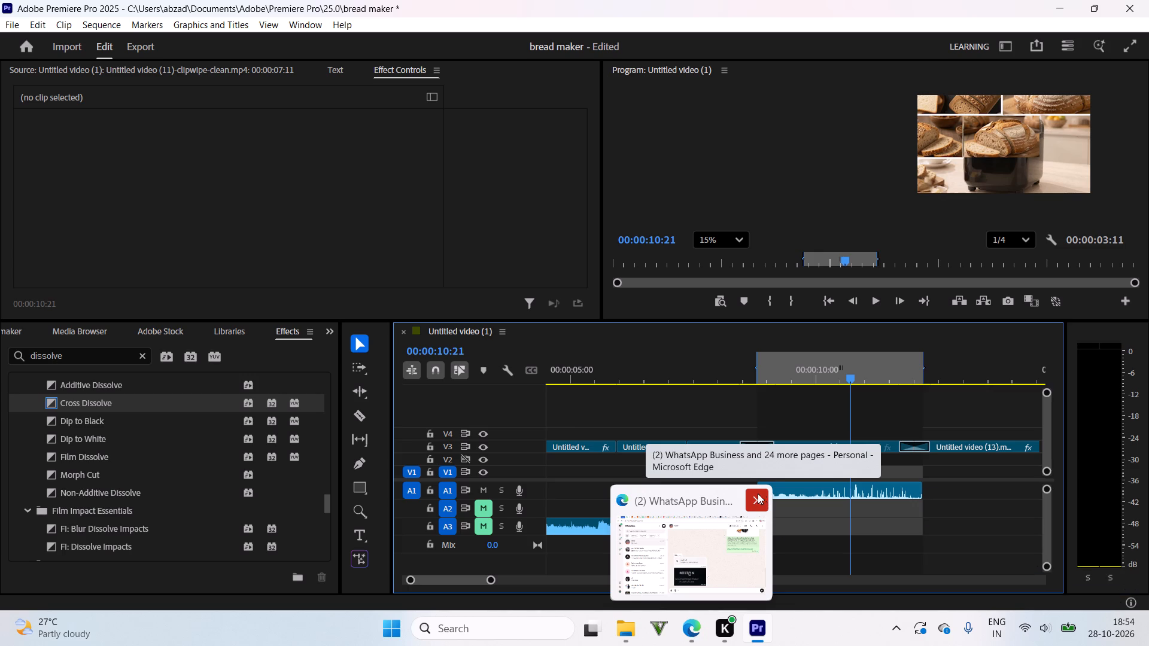
Switch to File Explorer and play the exported Untitled video (1)_14 from the Downloads folder.
{"action": "left_click", "coordinate": [625, 632]}
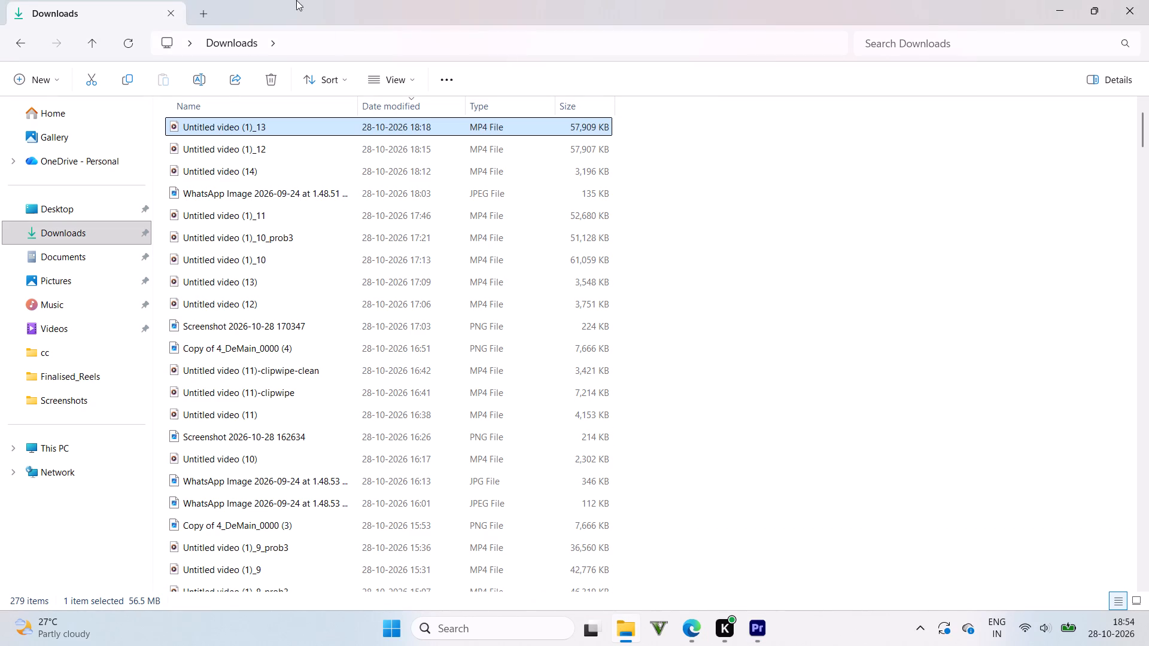
{"action": "scroll", "coordinate": [684, 222], "scroll_direction": "up", "scroll_amount": 2}
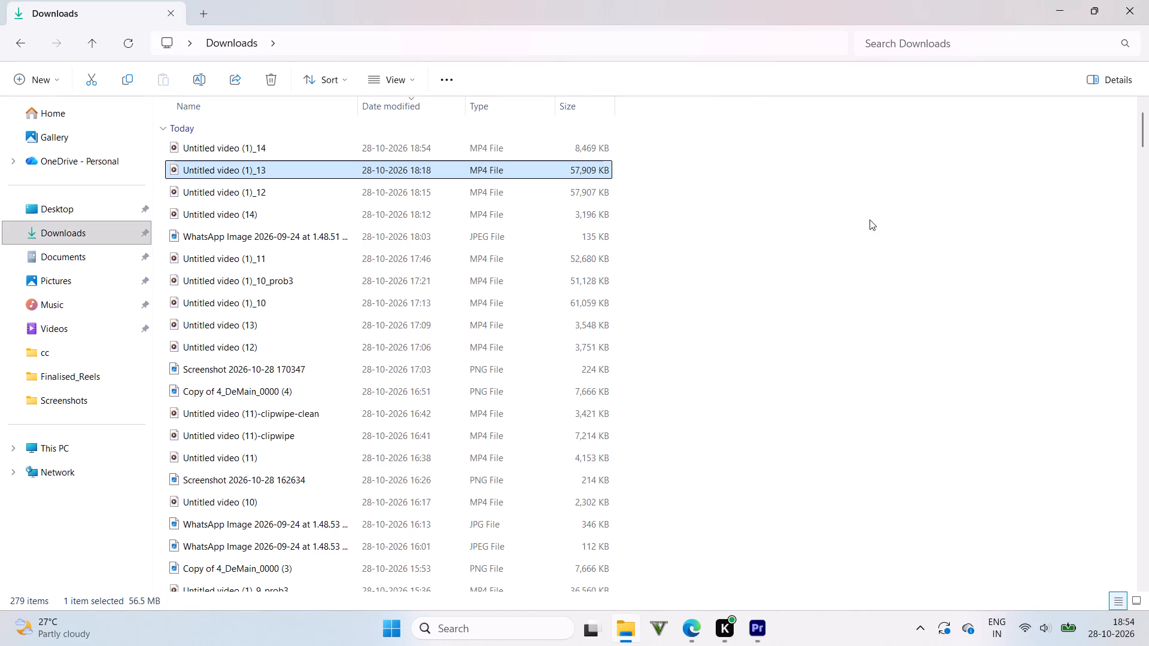
{"action": "double_click", "coordinate": [429, 153]}
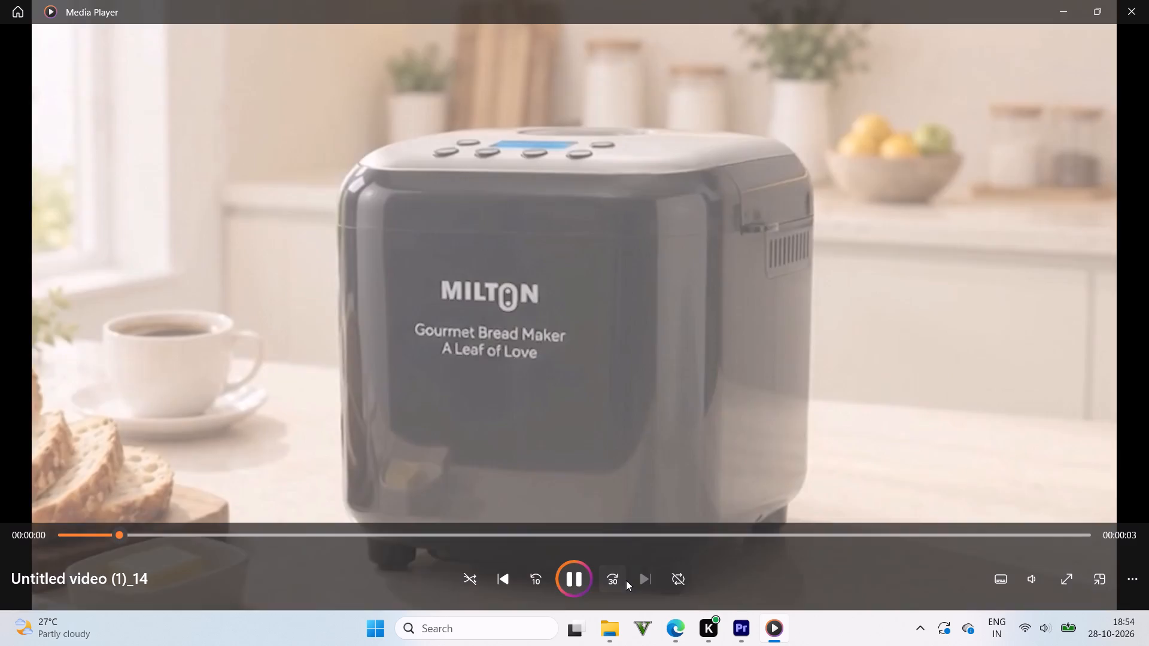
Pause the exported clip in Media Player and reopen Untitled video (1)_14 from the Downloads folder.
{"action": "left_click", "coordinate": [578, 574]}
{"action": "scroll", "coordinate": [811, 151], "scroll_direction": "up", "scroll_amount": 2}
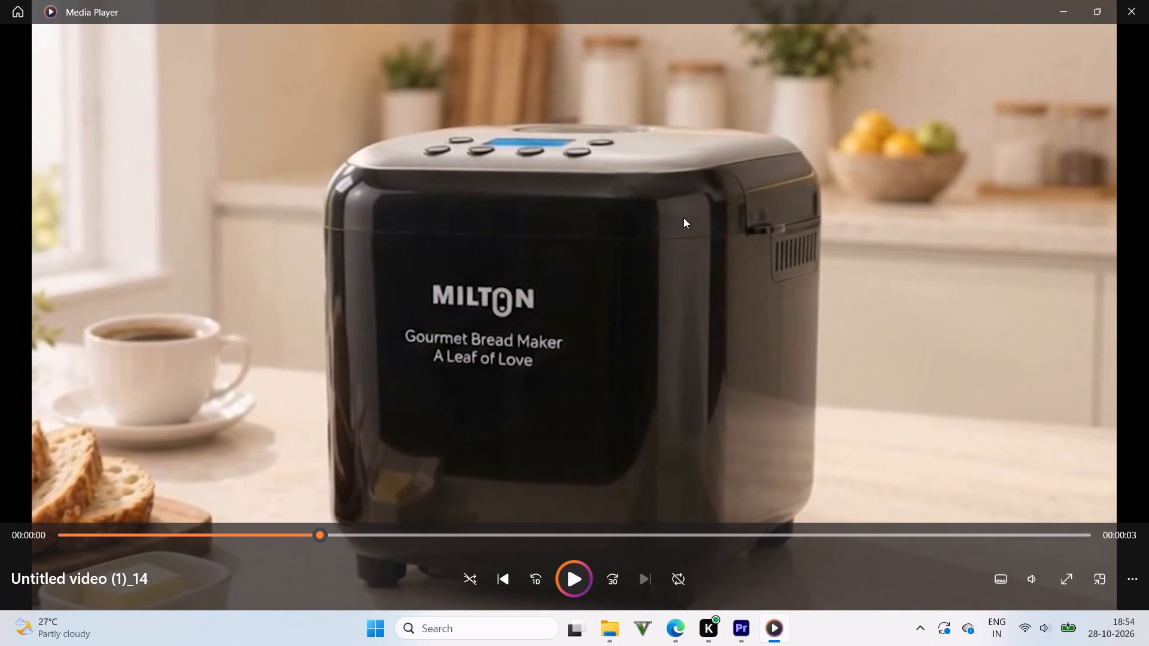
{"action": "left_click", "coordinate": [1049, 3]}
{"action": "right_click", "coordinate": [515, 141]}
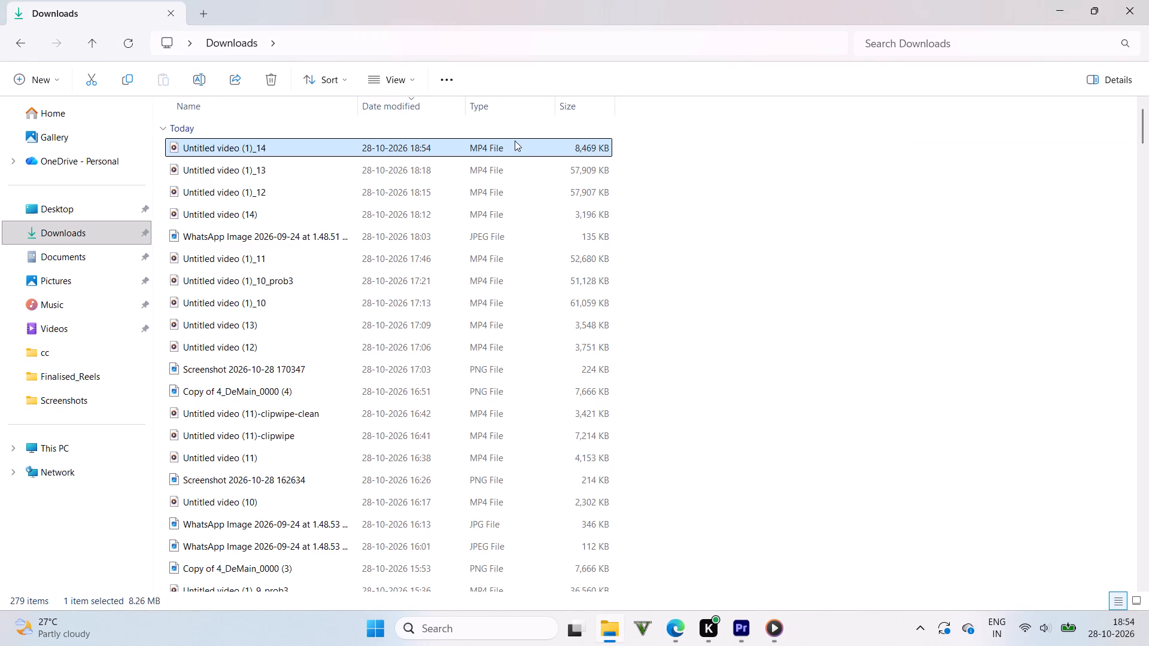
{"action": "left_click", "coordinate": [515, 141]}
{"action": "left_click", "coordinate": [478, 148]}
{"action": "double_click", "coordinate": [474, 149]}
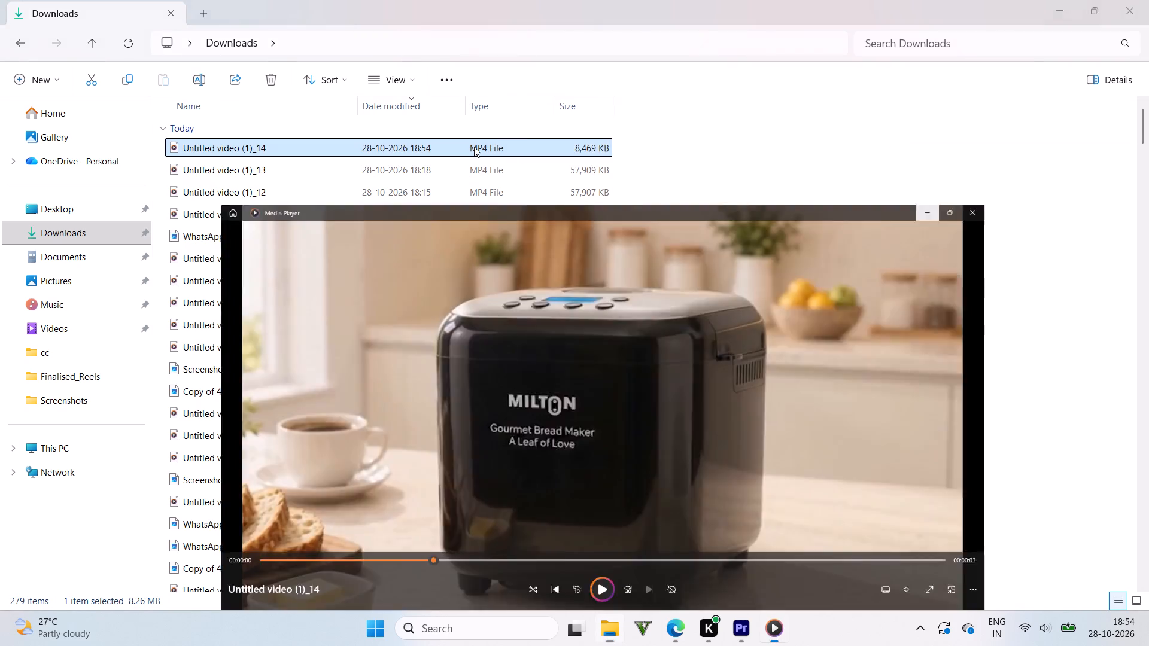
Shrink the Media Player window and pause the exported clip within its first second, on the clean bread maker shot without bread images.
{"action": "left_click", "coordinate": [1091, 13]}
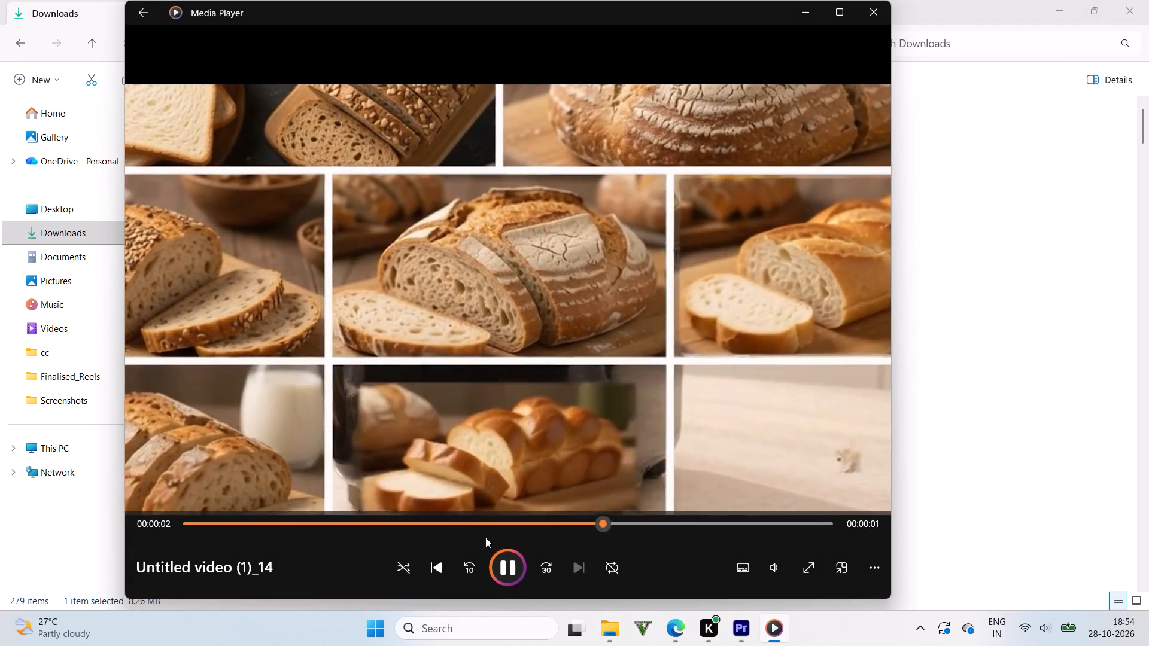
{"action": "left_click", "coordinate": [478, 529]}
{"action": "left_click_drag", "start_coordinate": [421, 526], "coordinate": [412, 528]}
{"action": "left_click_drag", "start_coordinate": [503, 571], "coordinate": [493, 563]}
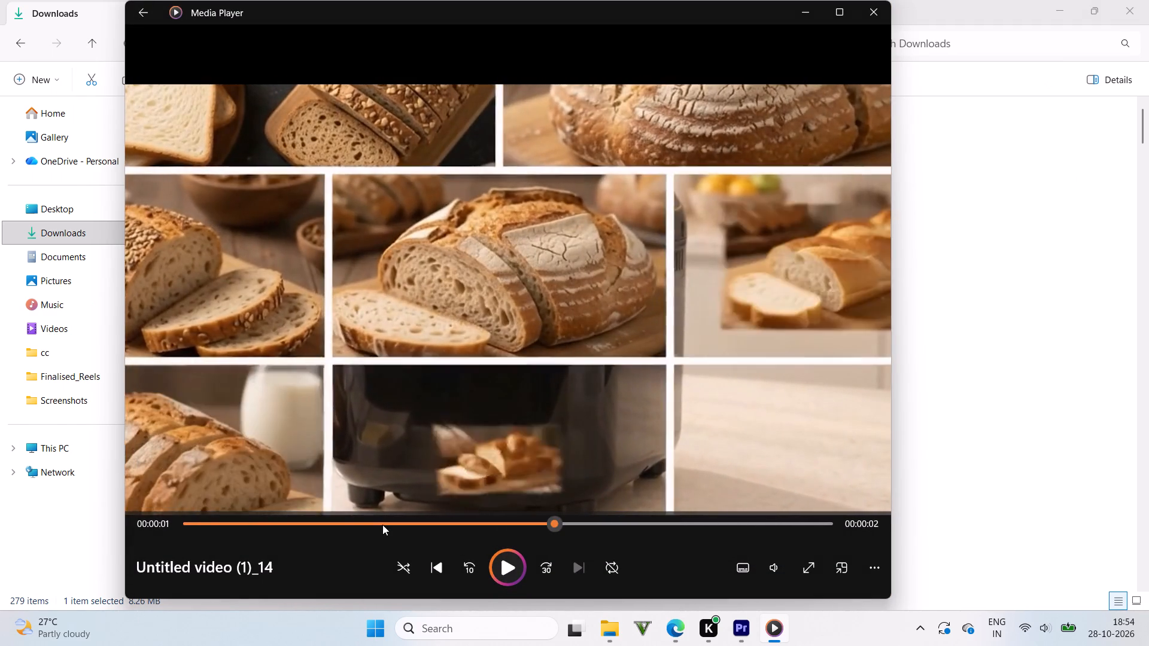
{"action": "left_click_drag", "start_coordinate": [378, 525], "coordinate": [363, 526]}
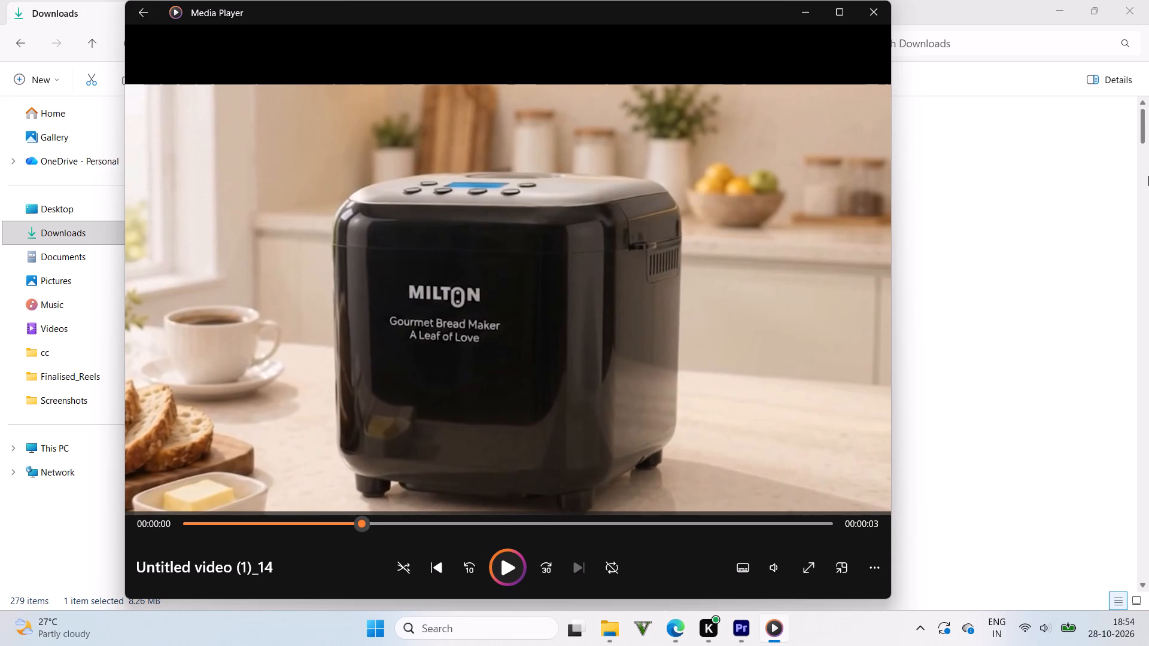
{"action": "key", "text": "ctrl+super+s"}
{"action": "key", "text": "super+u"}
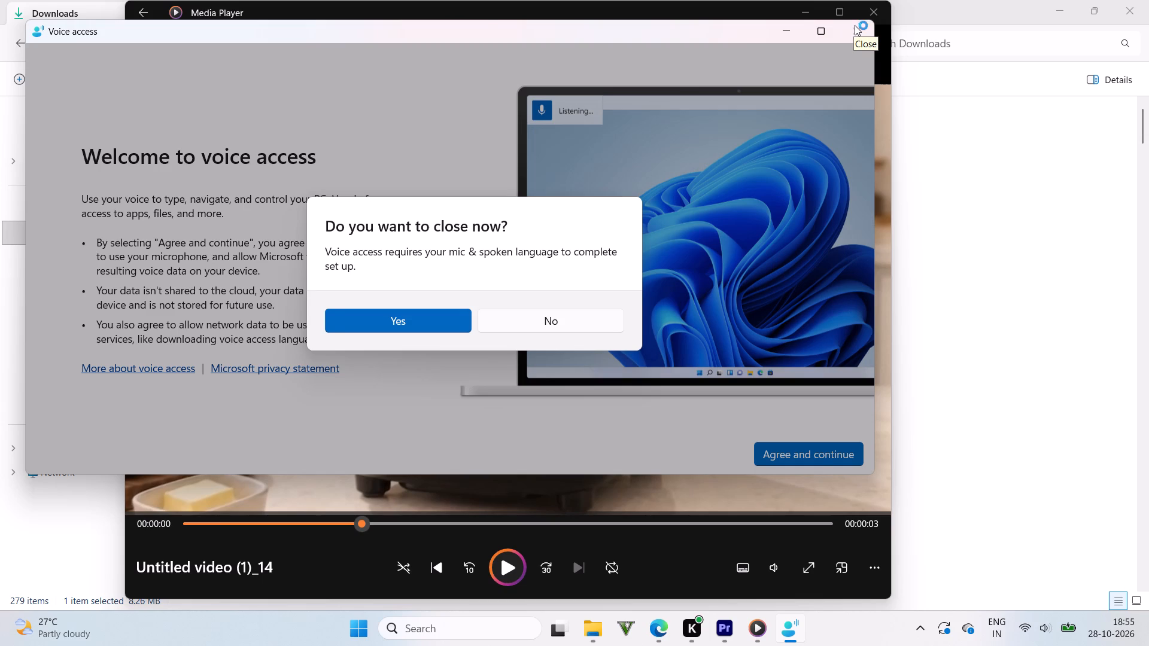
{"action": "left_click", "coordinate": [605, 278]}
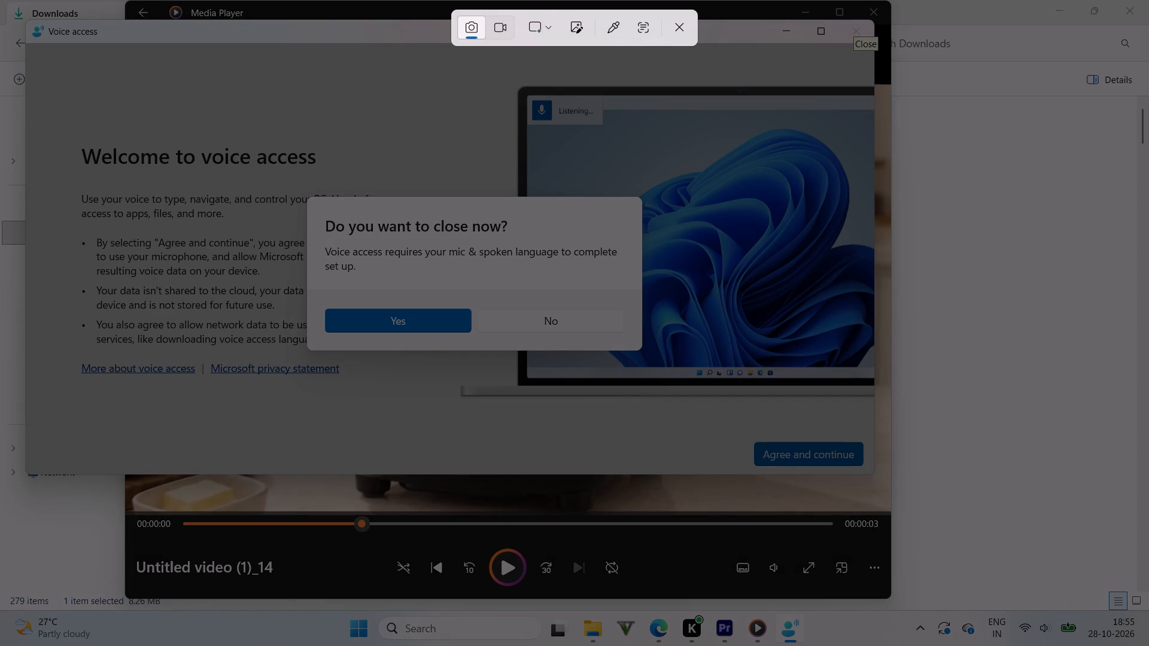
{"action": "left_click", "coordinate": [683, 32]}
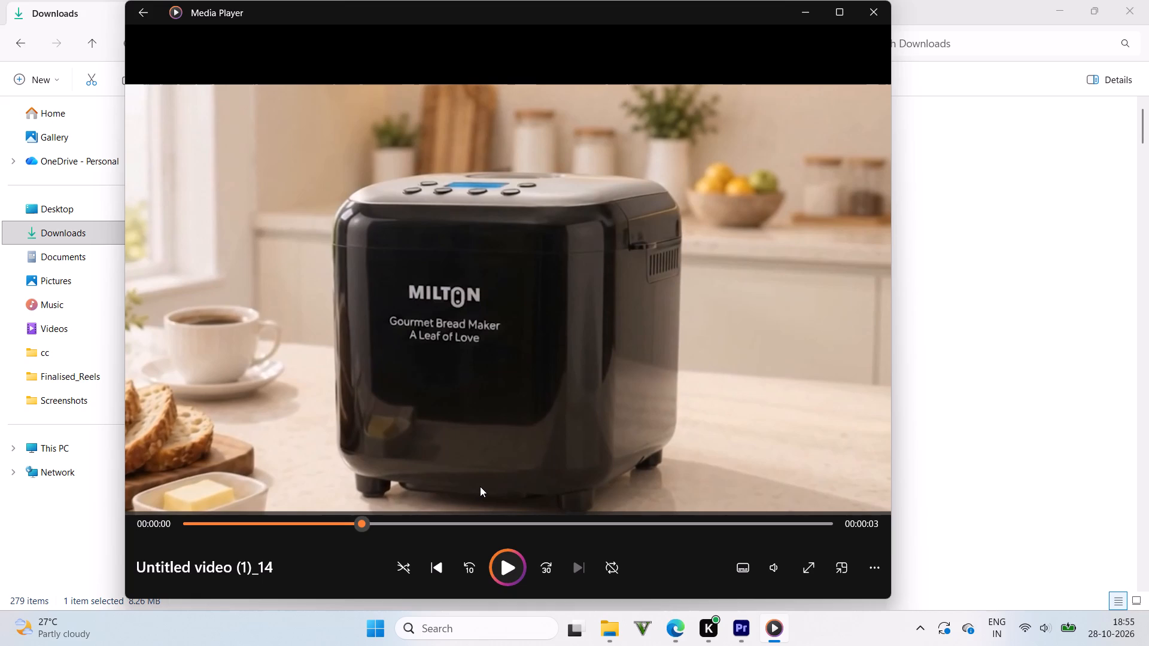
Capture a rectangular snip of the paused bread maker frame and open it in Snipping Tool.
{"action": "key", "text": "shift+super+s"}
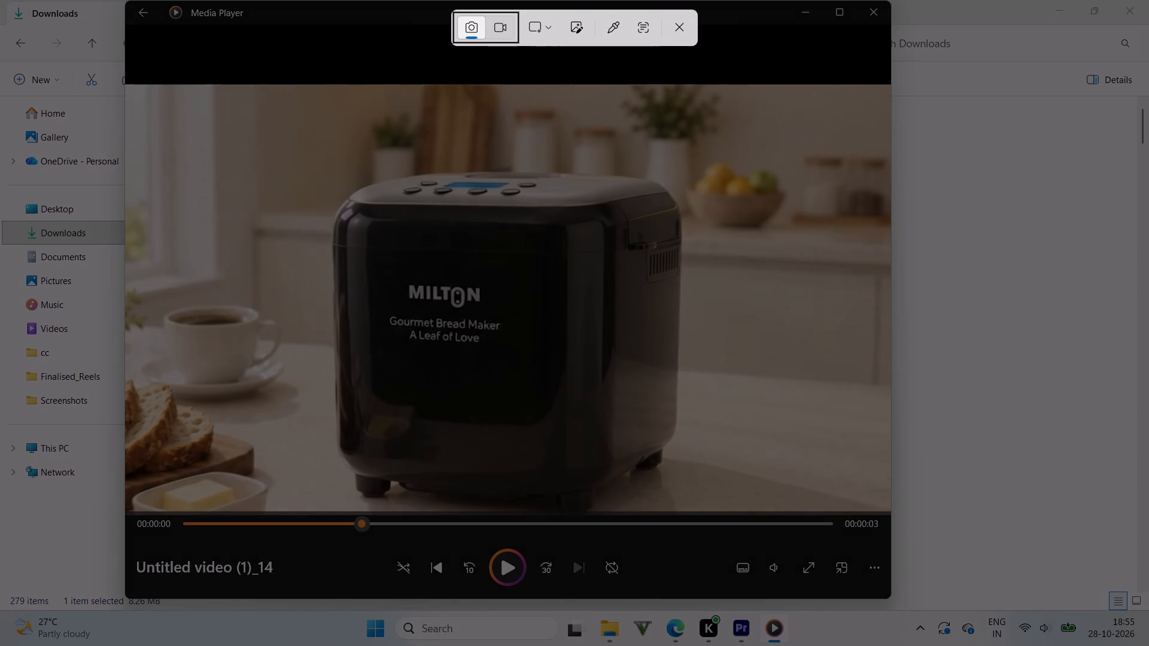
{"action": "left_click_drag", "start_coordinate": [124, 84], "coordinate": [819, 504]}
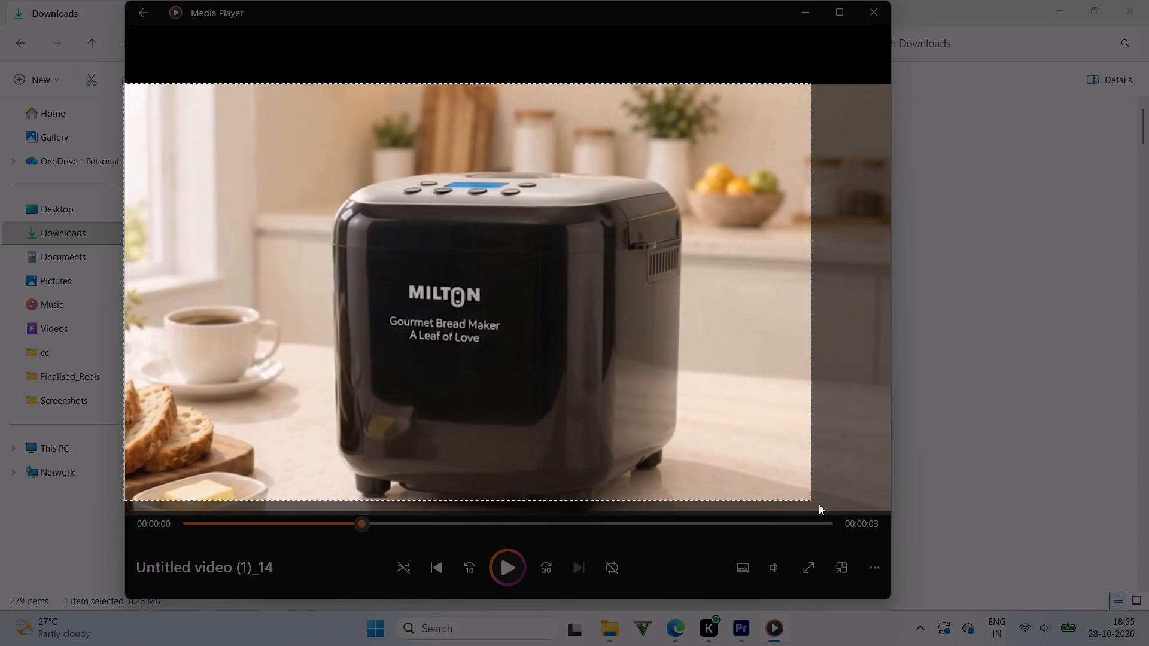
{"action": "left_click_drag", "start_coordinate": [819, 504], "coordinate": [892, 508]}
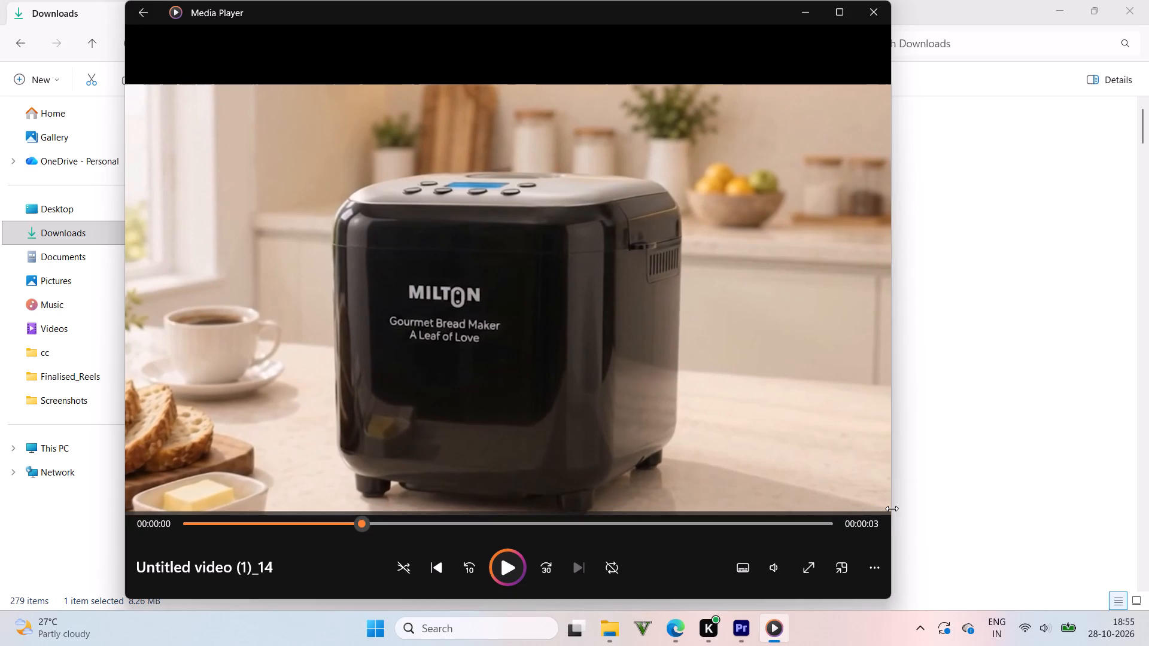
{"action": "left_click", "coordinate": [987, 428]}
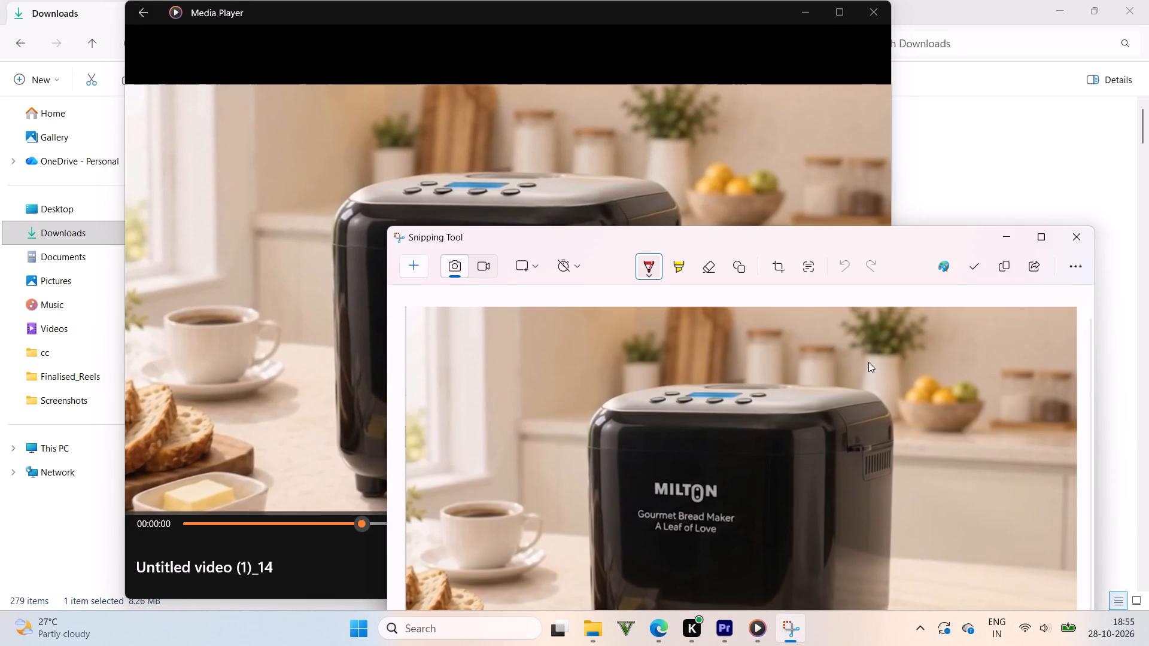
{"action": "scroll", "coordinate": [868, 362], "scroll_direction": "down", "scroll_amount": 1}
{"action": "left_click", "coordinate": [972, 268]}
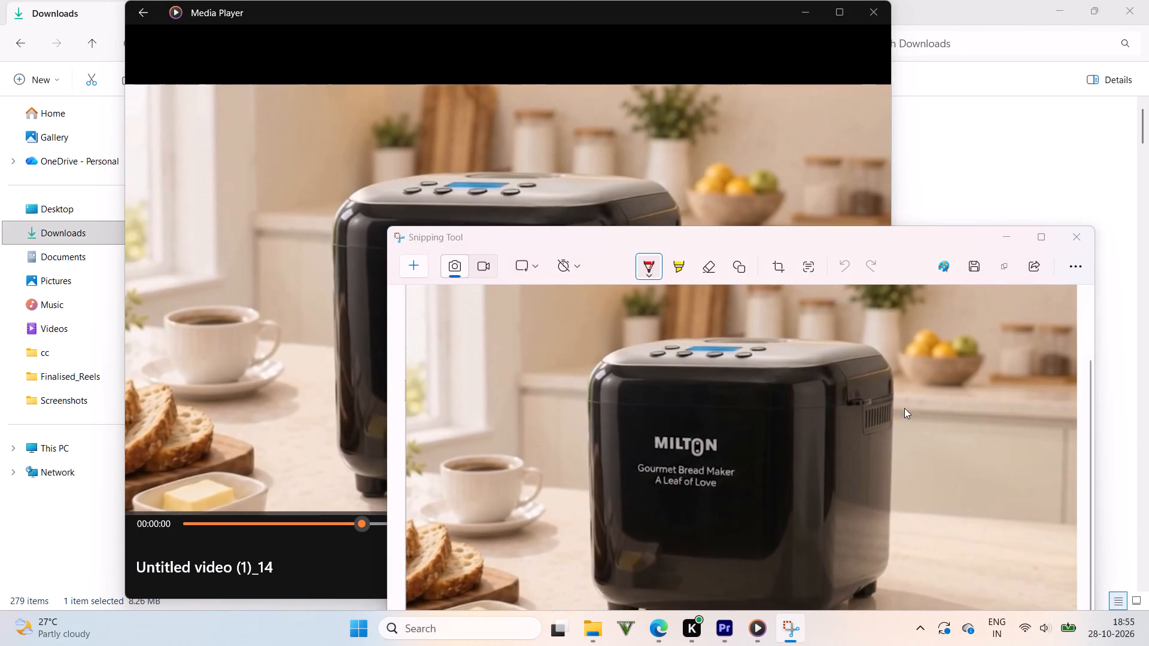
{"action": "left_click", "coordinate": [436, 415]}
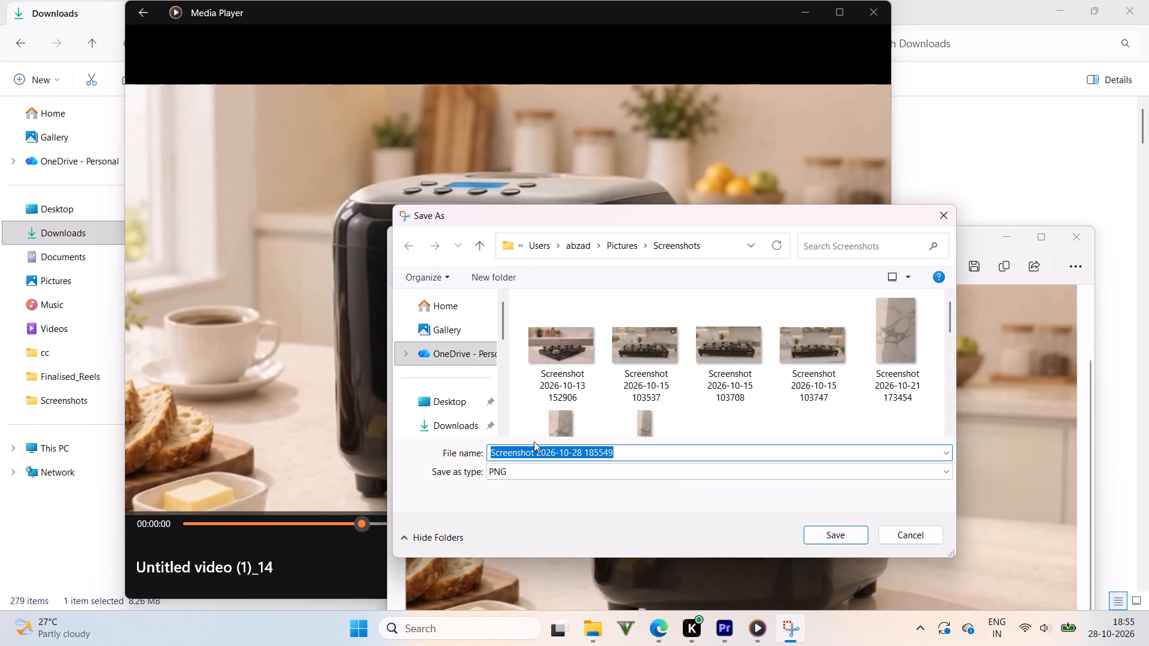
{"action": "left_click", "coordinate": [415, 416]}
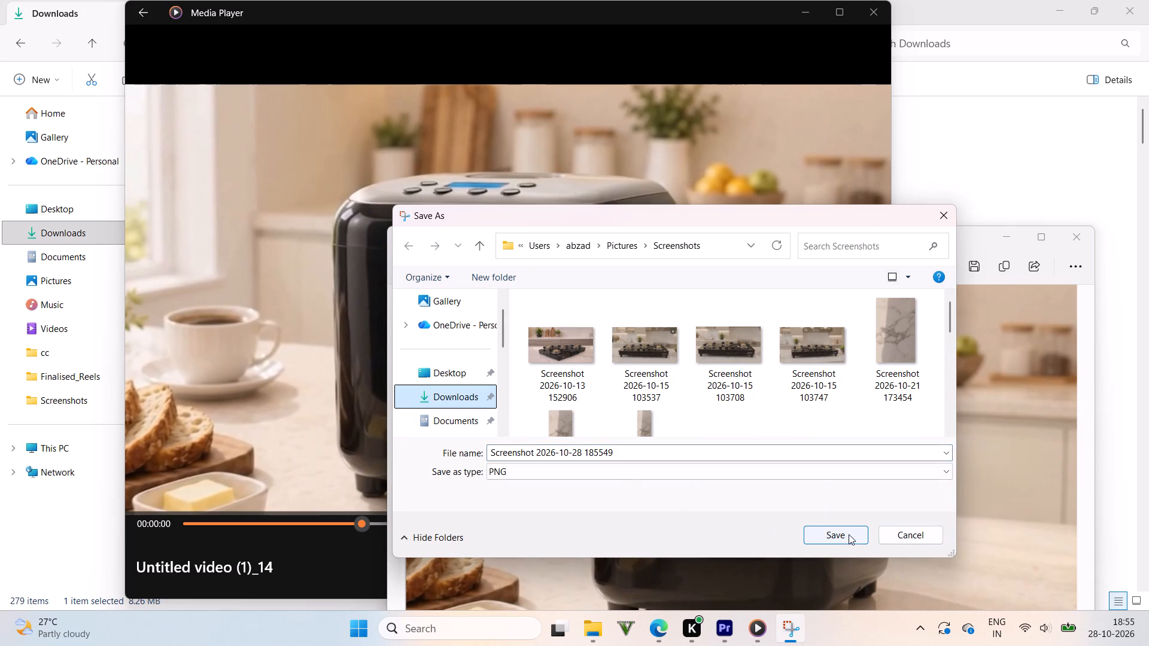
{"action": "double_click", "coordinate": [844, 531]}
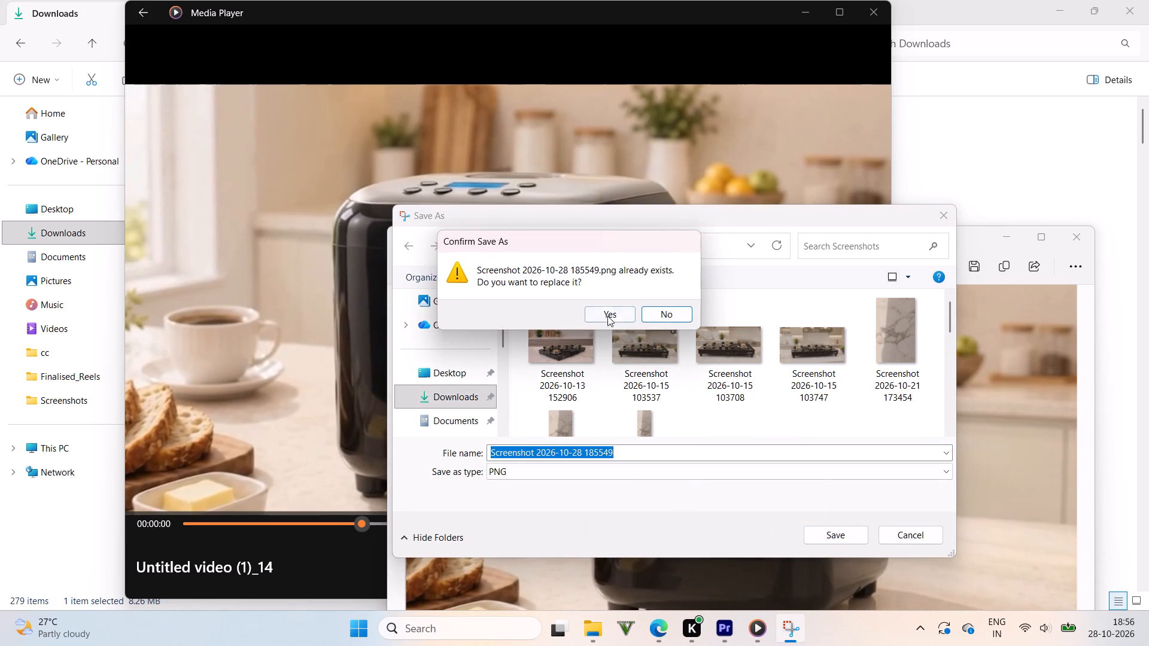
{"action": "left_click", "coordinate": [607, 310]}
Make the Snipping Tool window shorter and clear away Media Player and File Explorer to return to the bread maker project in Premiere Pro.
{"action": "left_click_drag", "start_coordinate": [855, 227], "coordinate": [865, 389]}
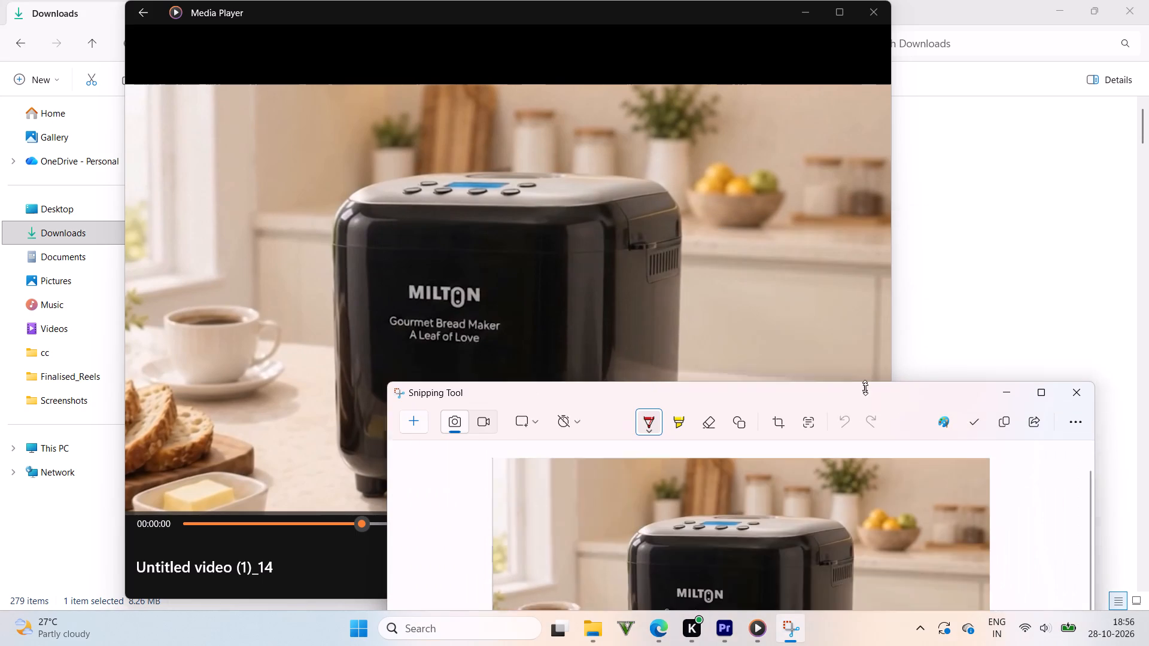
{"action": "left_click_drag", "start_coordinate": [865, 389], "coordinate": [865, 353]}
{"action": "left_click", "coordinate": [818, 10]}
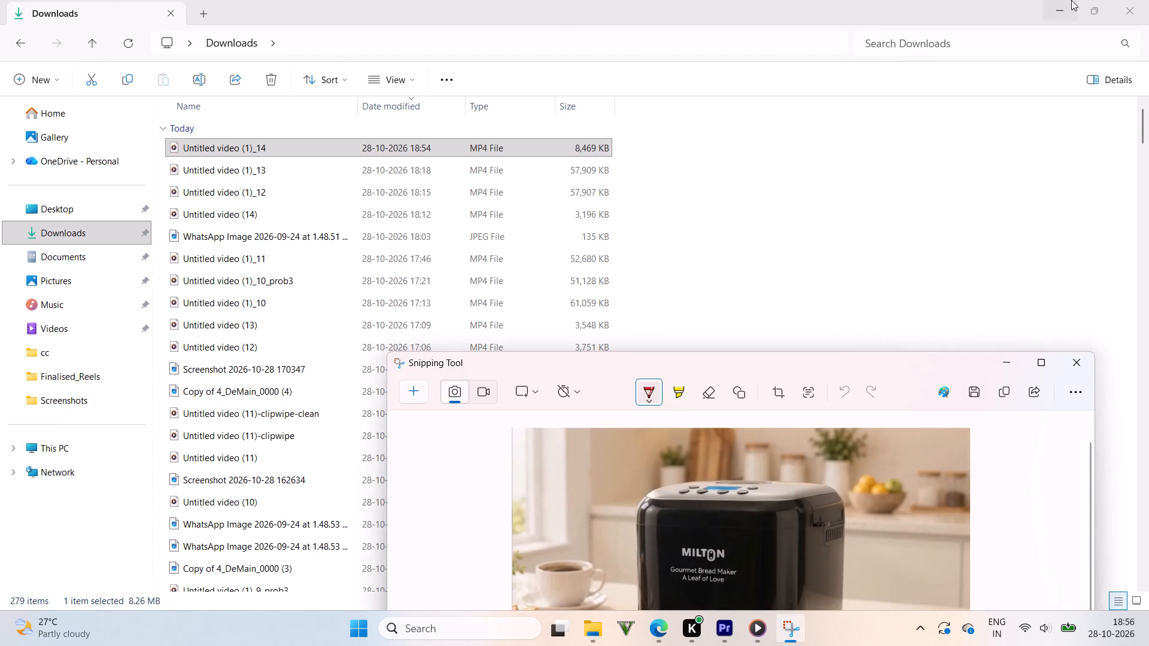
{"action": "left_click", "coordinate": [1060, 0]}
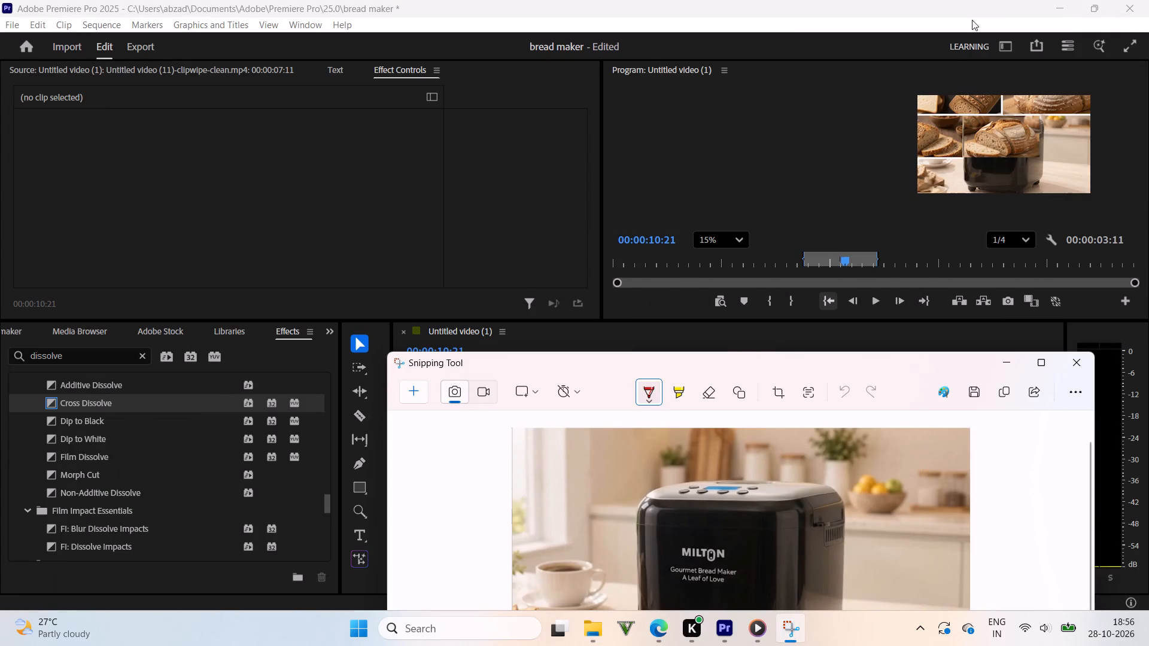
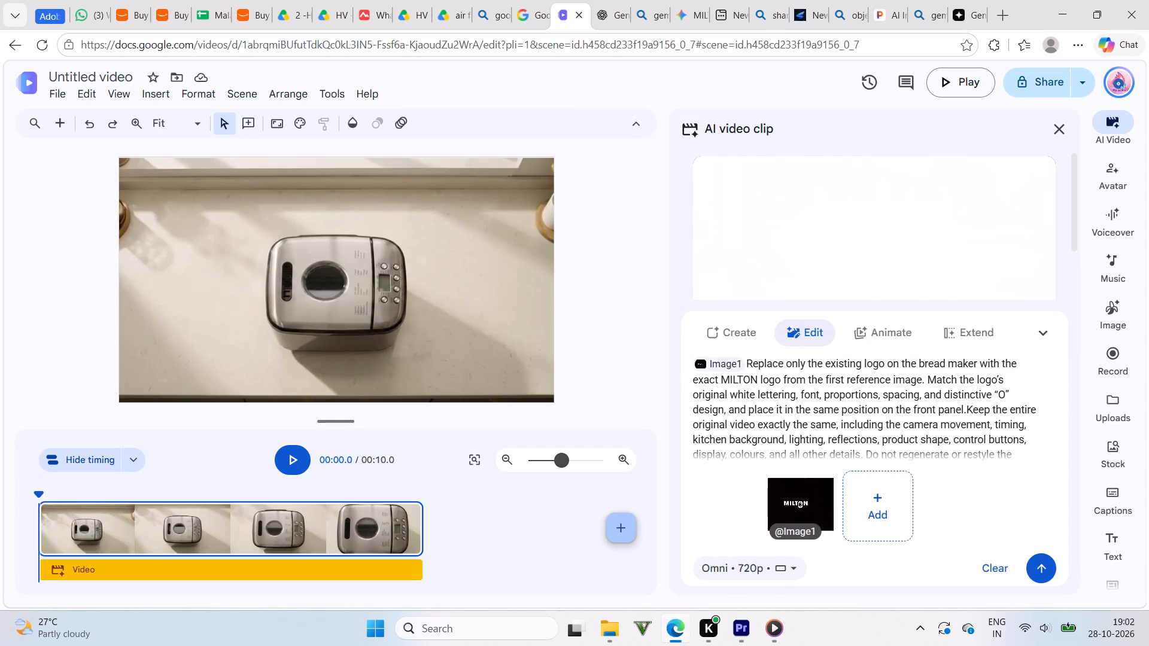
{"action": "triple_click", "coordinate": [797, 356]}
{"action": "left_click", "coordinate": [797, 356]}
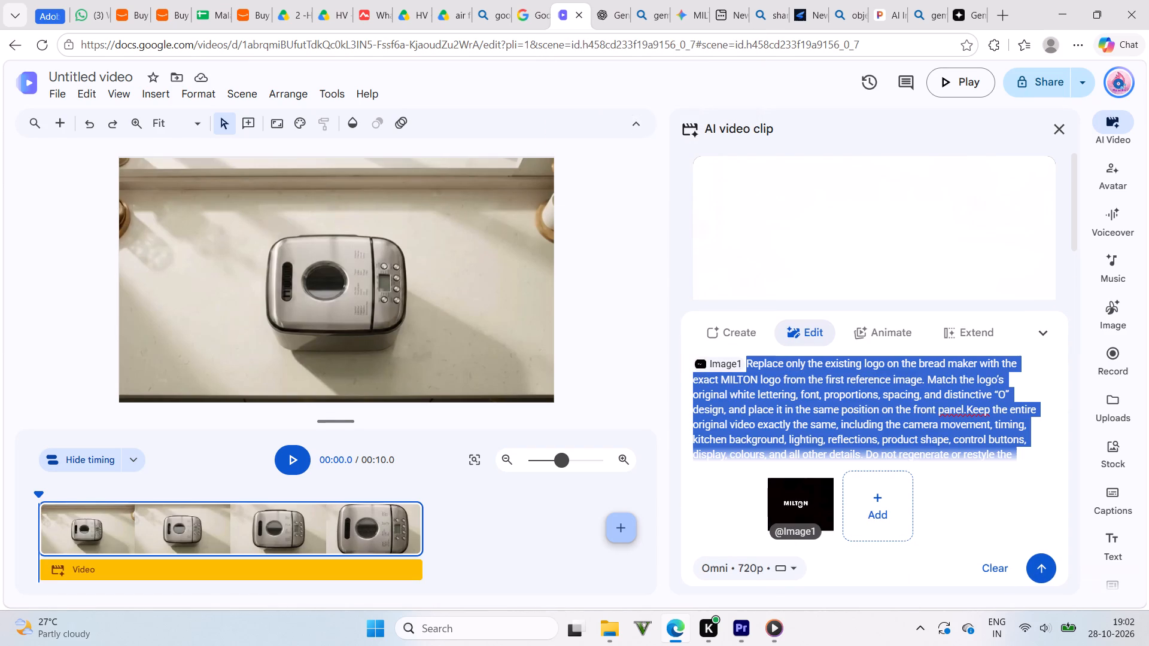
{"action": "key", "text": "BackSpace"}
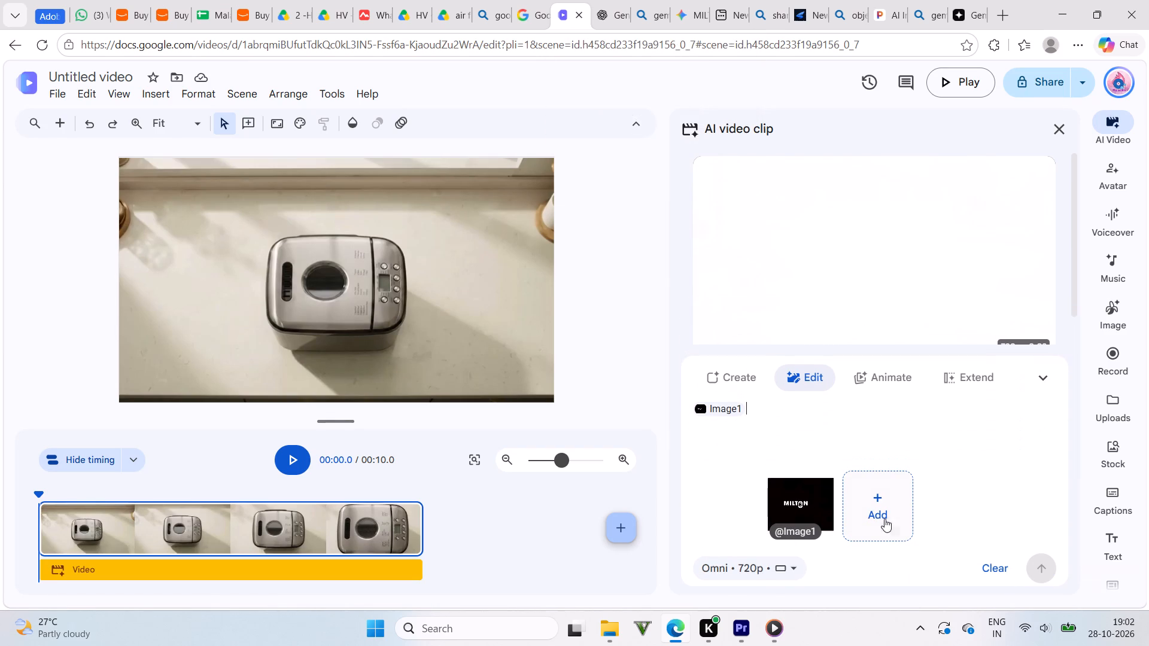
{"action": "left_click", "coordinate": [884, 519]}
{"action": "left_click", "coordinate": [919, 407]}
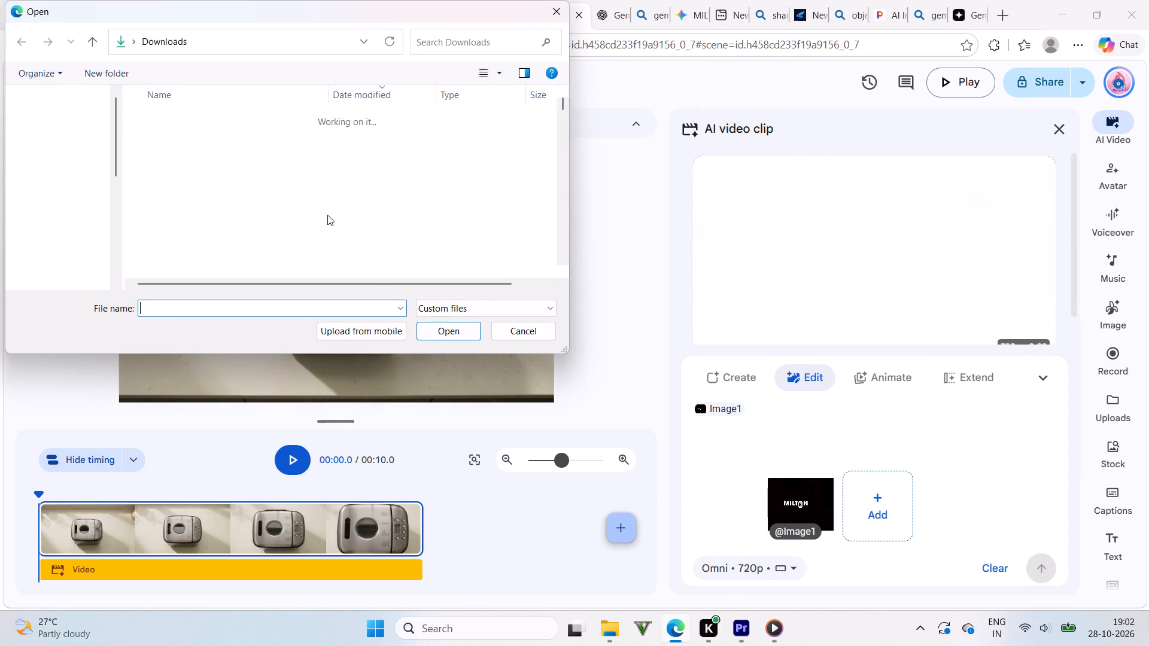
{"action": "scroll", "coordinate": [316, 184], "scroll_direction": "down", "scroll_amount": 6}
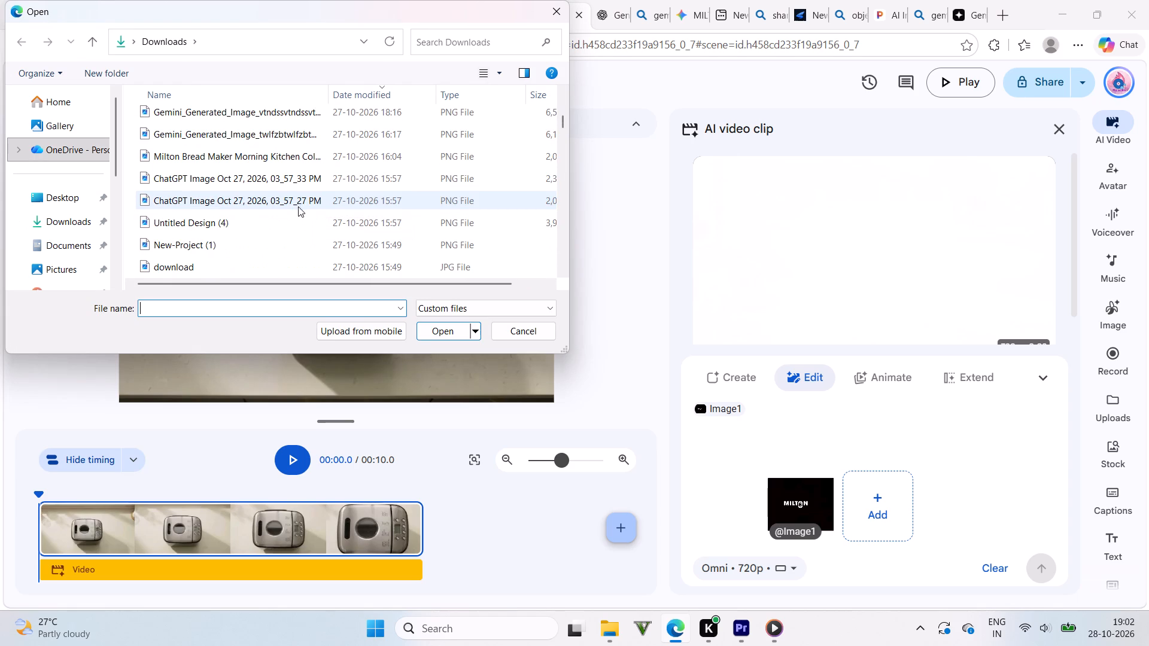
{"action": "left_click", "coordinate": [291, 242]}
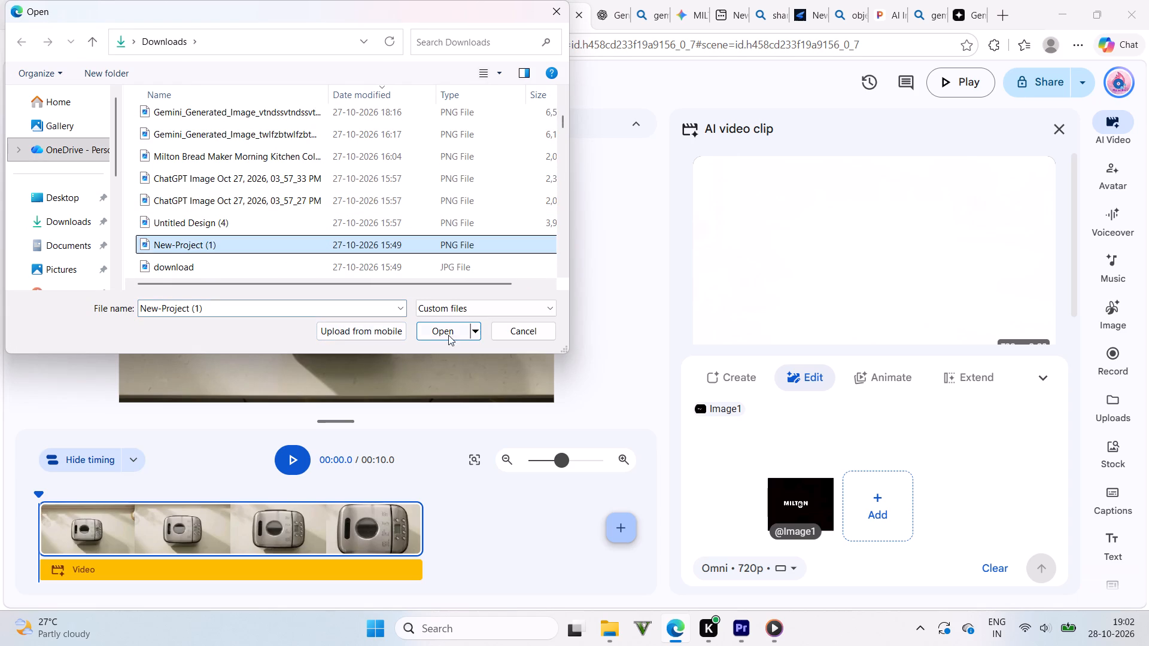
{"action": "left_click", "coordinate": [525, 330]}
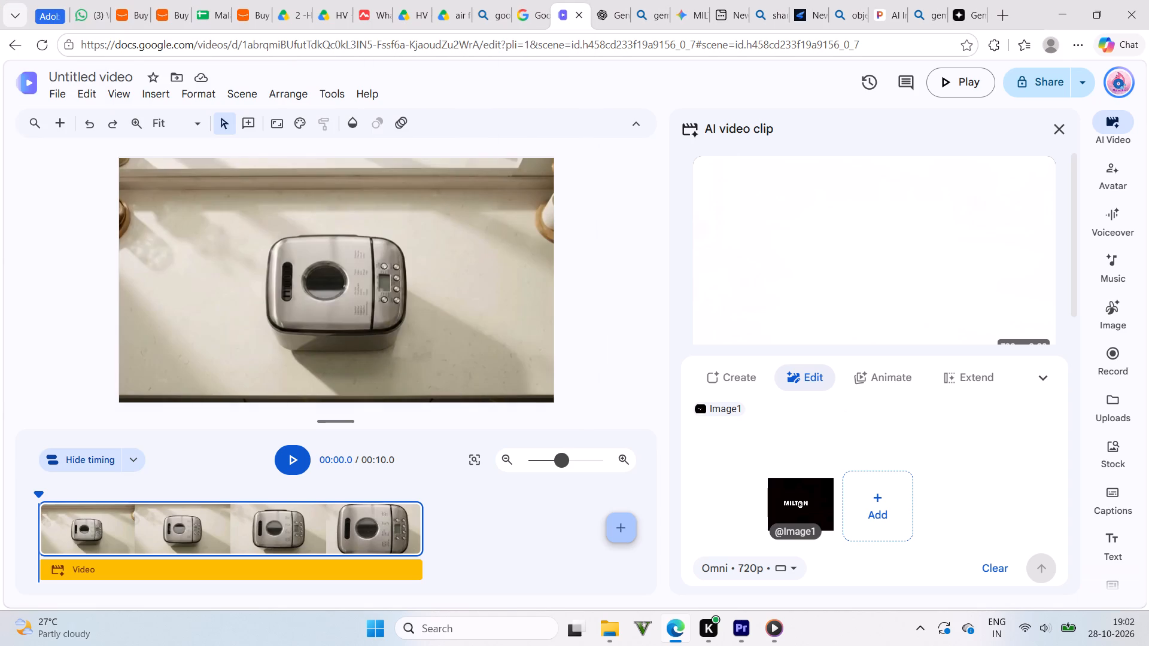
Paste the revised branding prompt after the Image1 reference and submit the video edit for generation.
{"action": "right_click", "coordinate": [814, 413]}
{"action": "left_click", "coordinate": [909, 180]}
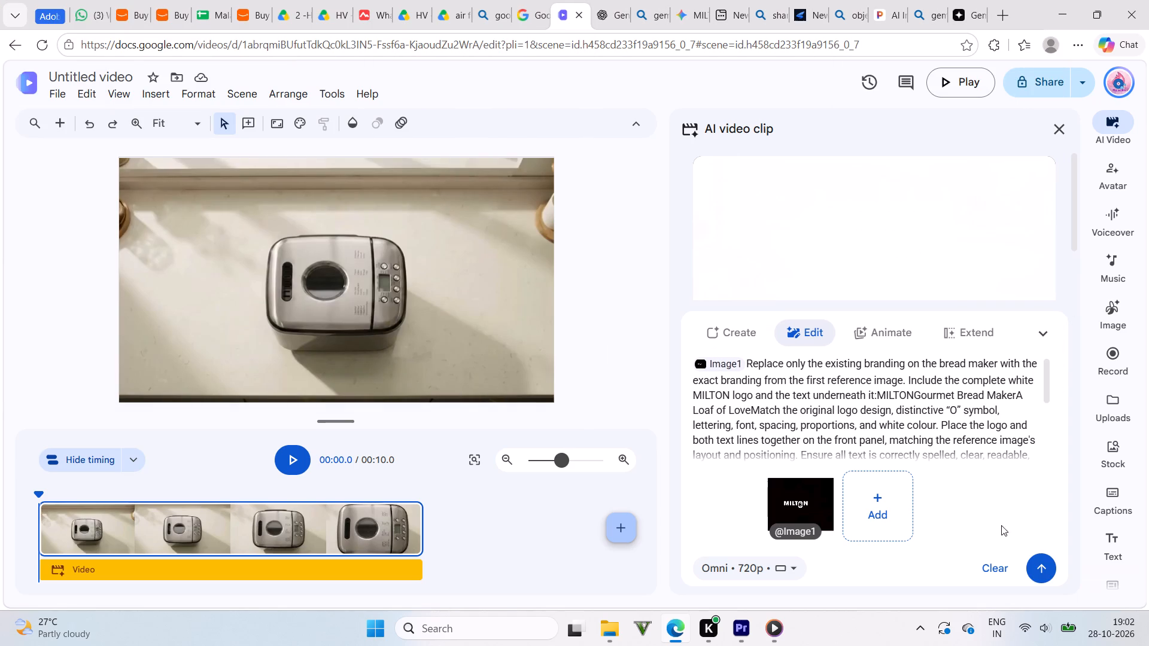
{"action": "left_click", "coordinate": [1038, 568]}
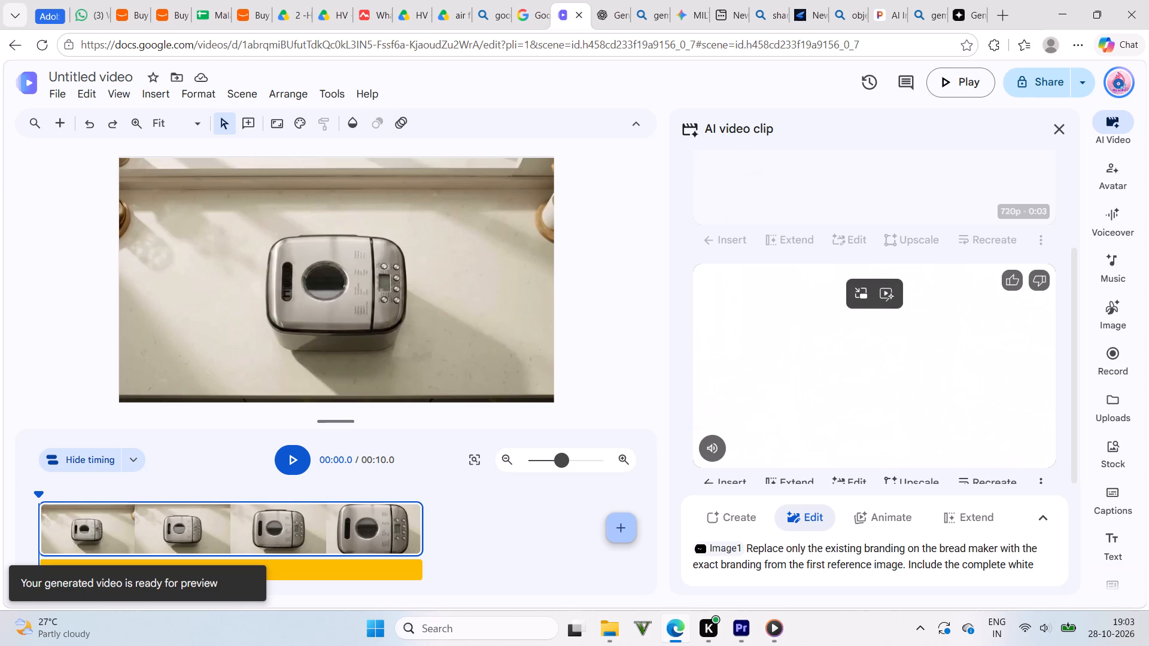
Switch to the bread maker project in Premiere Pro and clear the In and Out points of the Untitled video (1) sequence.
{"action": "right_click", "coordinate": [915, 419]}
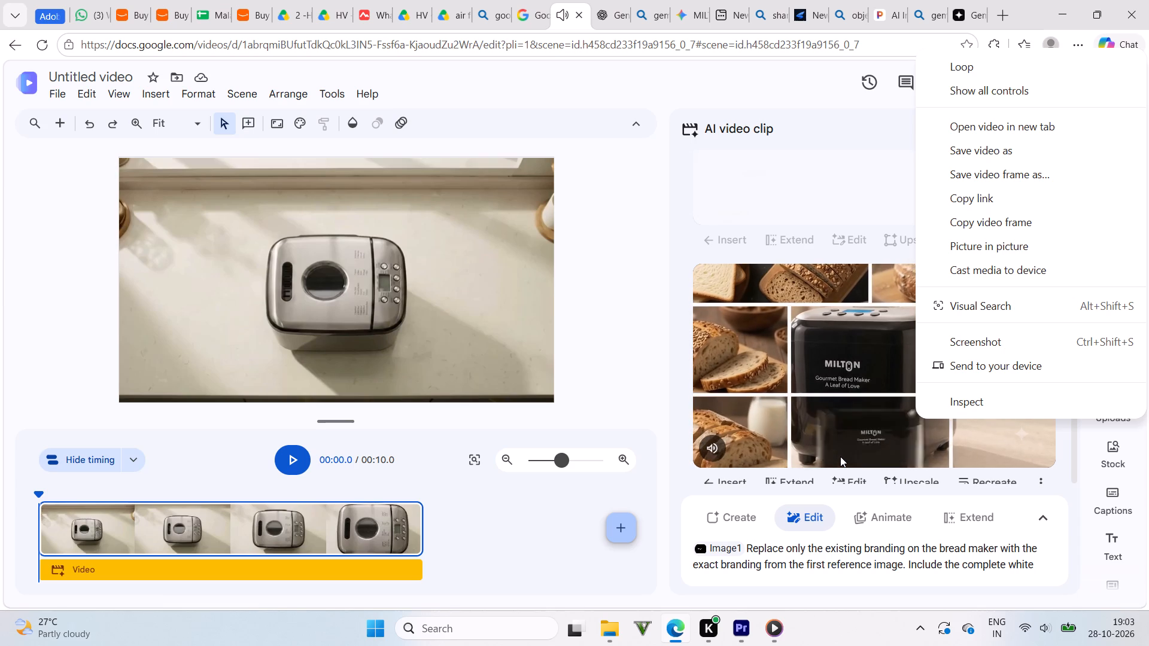
{"action": "left_click", "coordinate": [737, 632]}
{"action": "left_click_drag", "start_coordinate": [738, 357], "coordinate": [682, 386]}
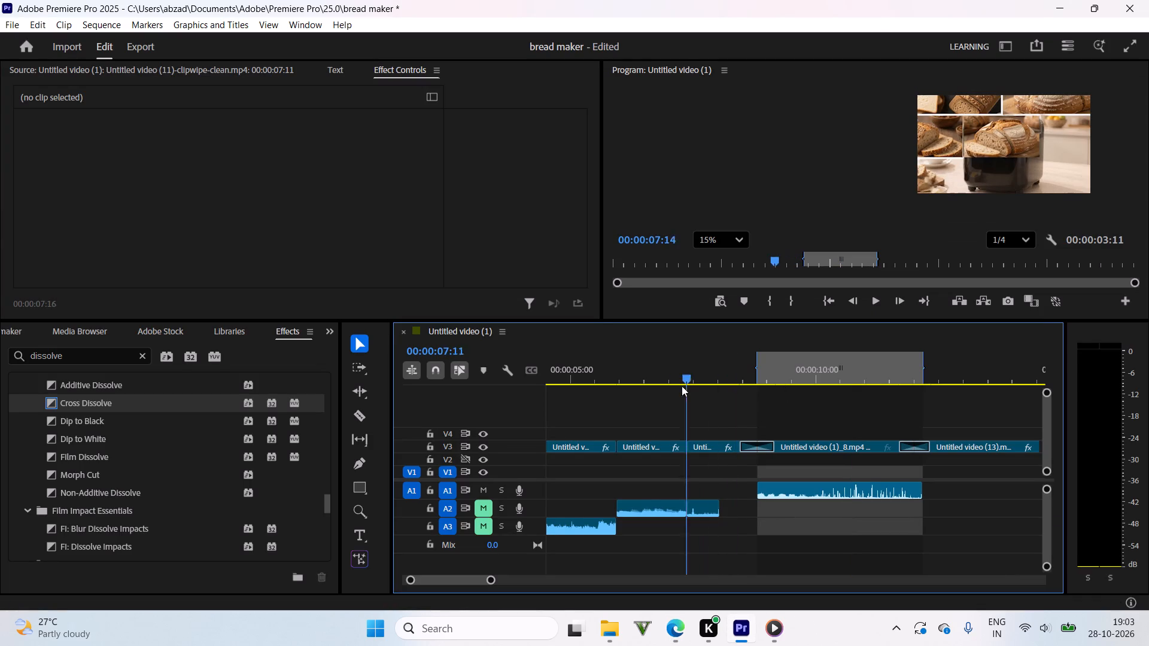
{"action": "left_click_drag", "start_coordinate": [682, 386], "coordinate": [838, 432]}
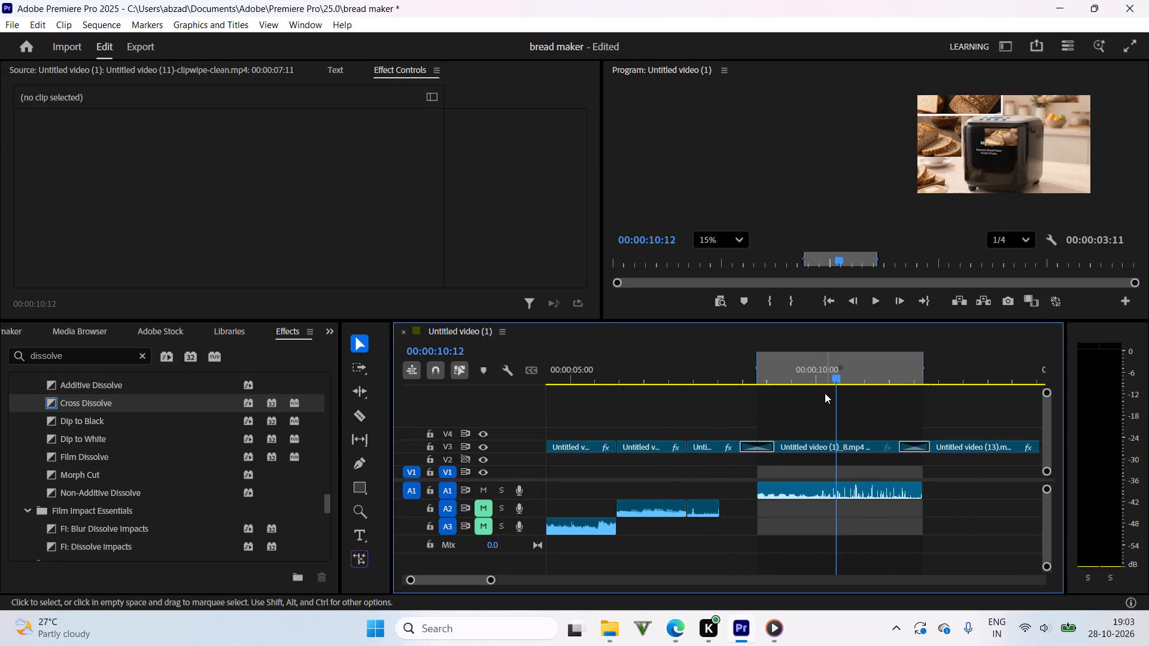
{"action": "key", "text": "x"}
{"action": "left_click", "coordinate": [967, 514]}
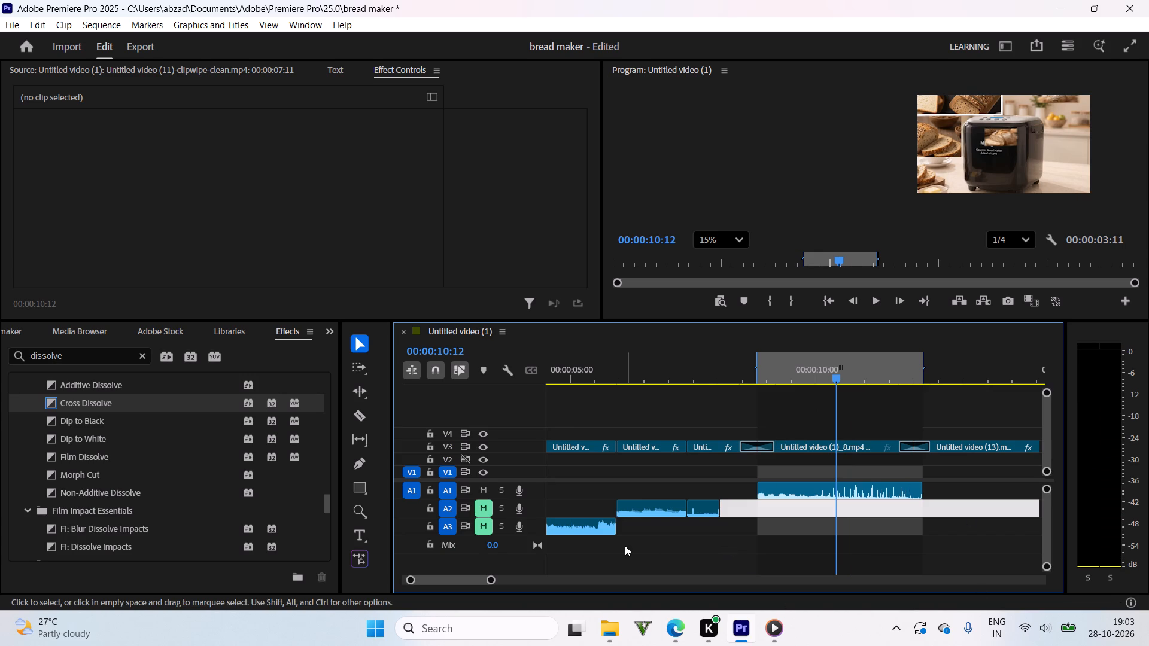
{"action": "right_click", "coordinate": [796, 369]}
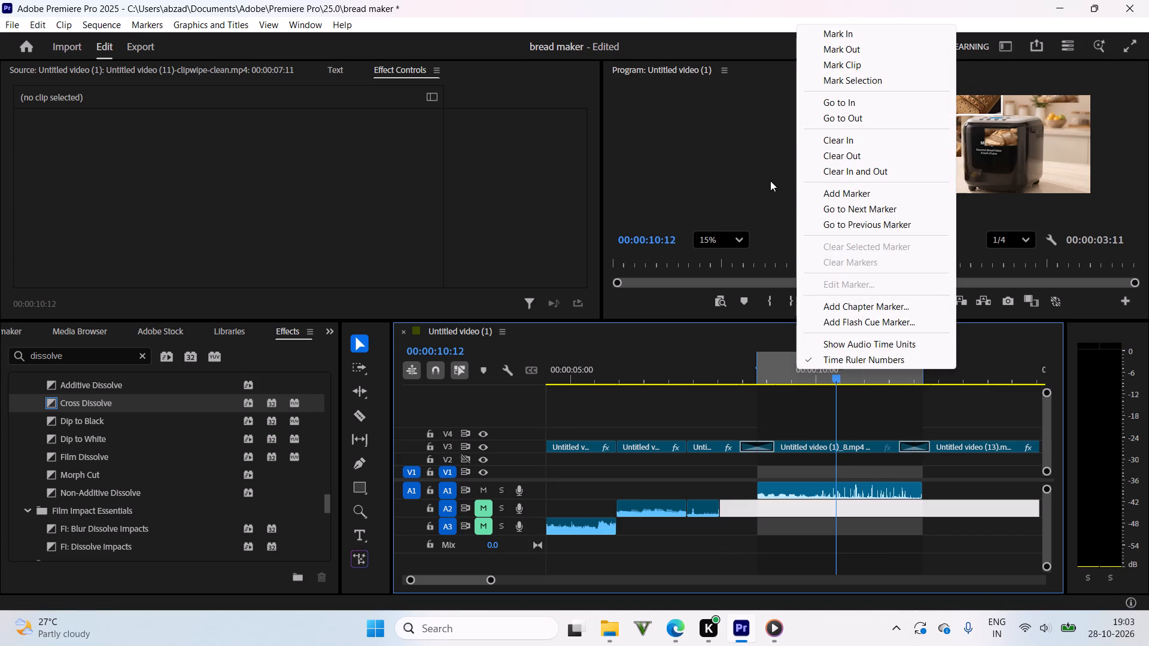
{"action": "left_click", "coordinate": [831, 176]}
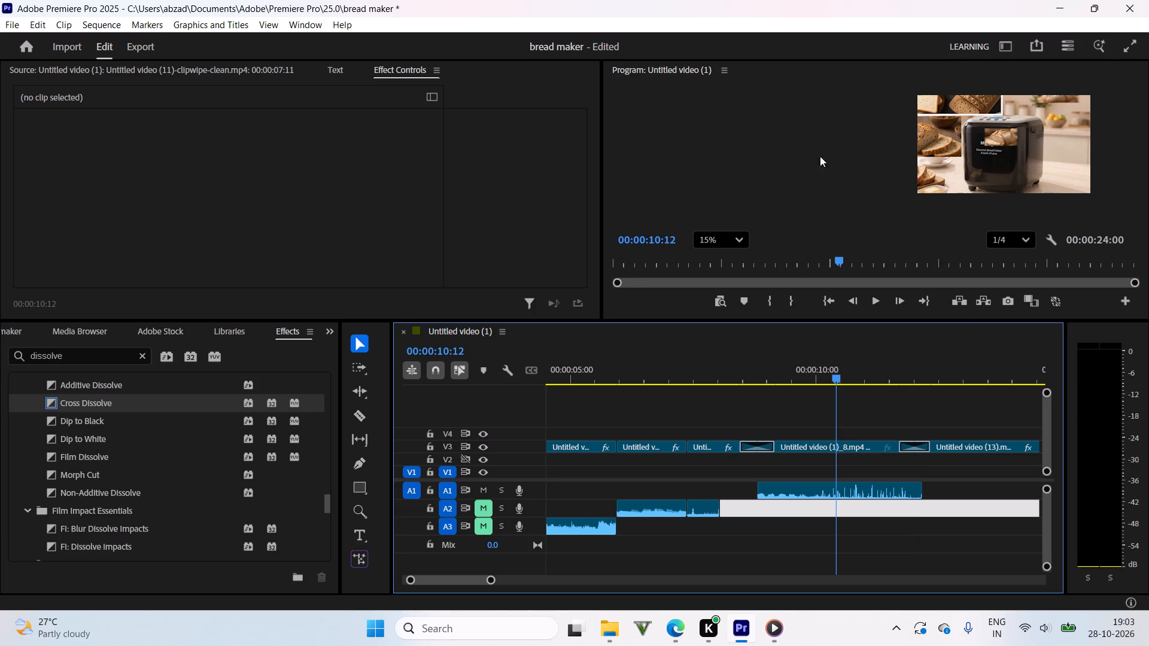
Play back the sequence across the Untitled video (1)_8 clip, then return the playhead to the start.
{"action": "left_click", "coordinate": [795, 513]}
{"action": "left_click", "coordinate": [736, 384]}
{"action": "left_click", "coordinate": [721, 358]}
{"action": "key", "text": "space"}
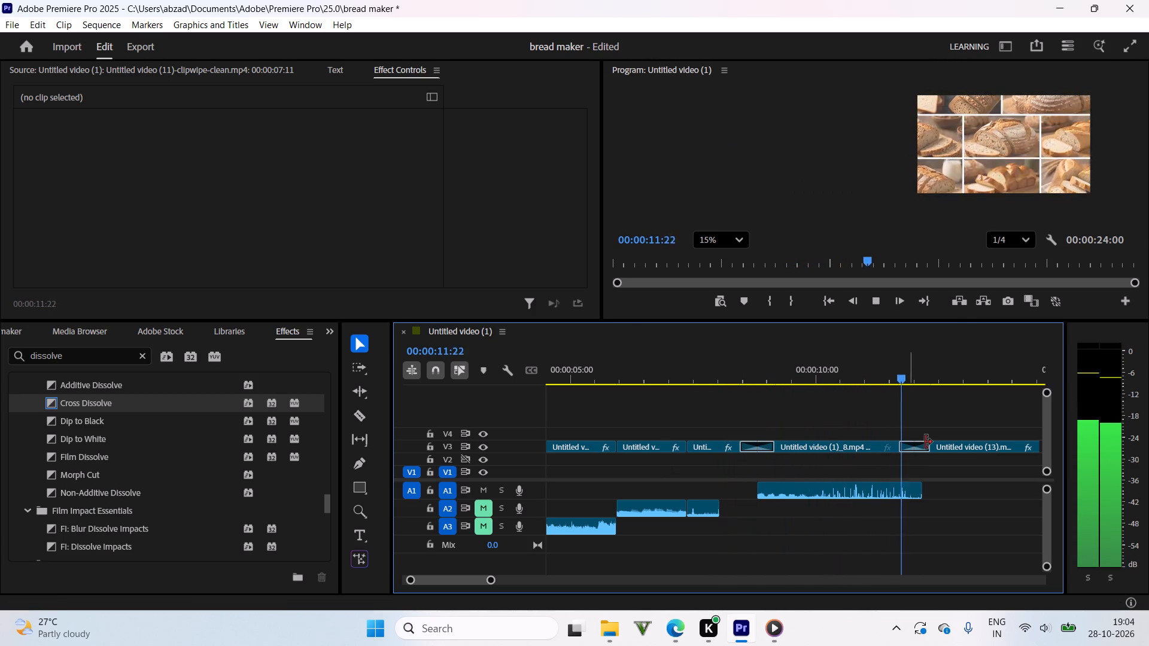
{"action": "left_click_drag", "start_coordinate": [902, 377], "coordinate": [383, 633]}
Export the full sequence as H.264 to Downloads as Untitled video (1)_15.mp4, with video settings matched to the source.
{"action": "left_click", "coordinate": [1045, 43]}
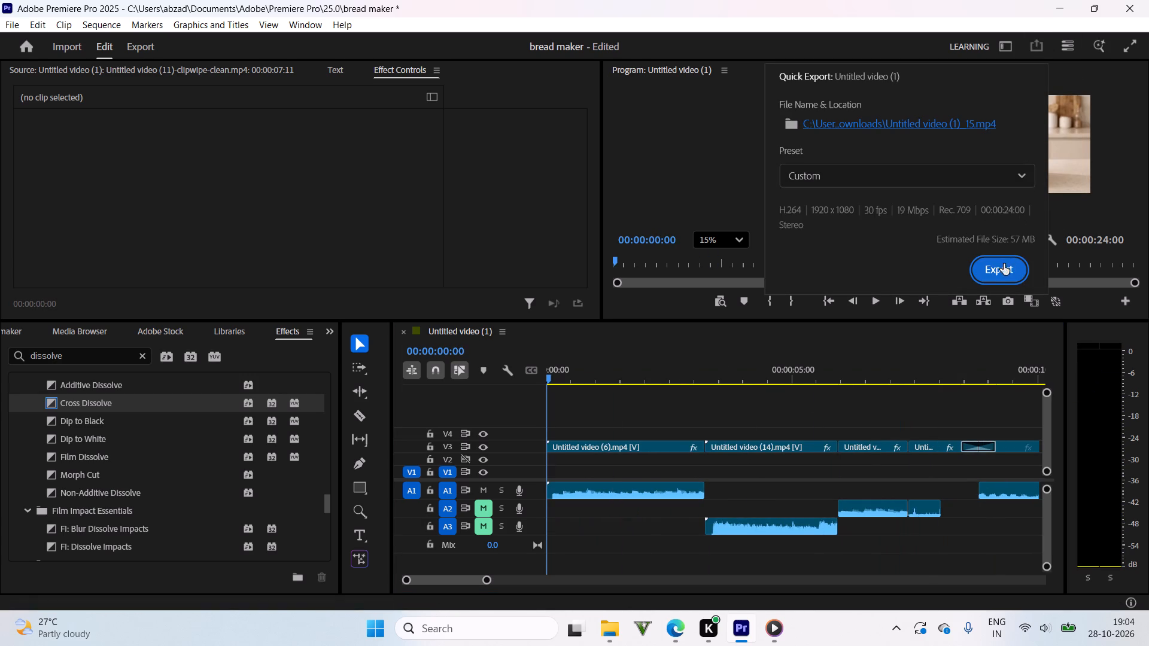
{"action": "left_click", "coordinate": [1040, 42]}
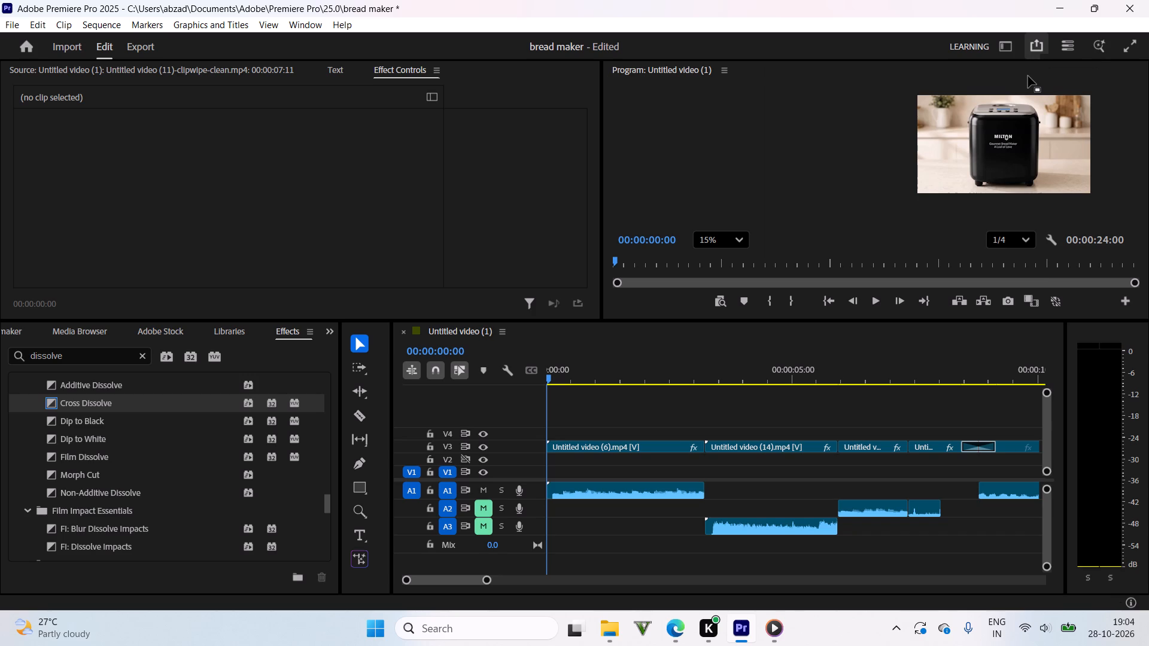
{"action": "key", "text": "ctrl+m"}
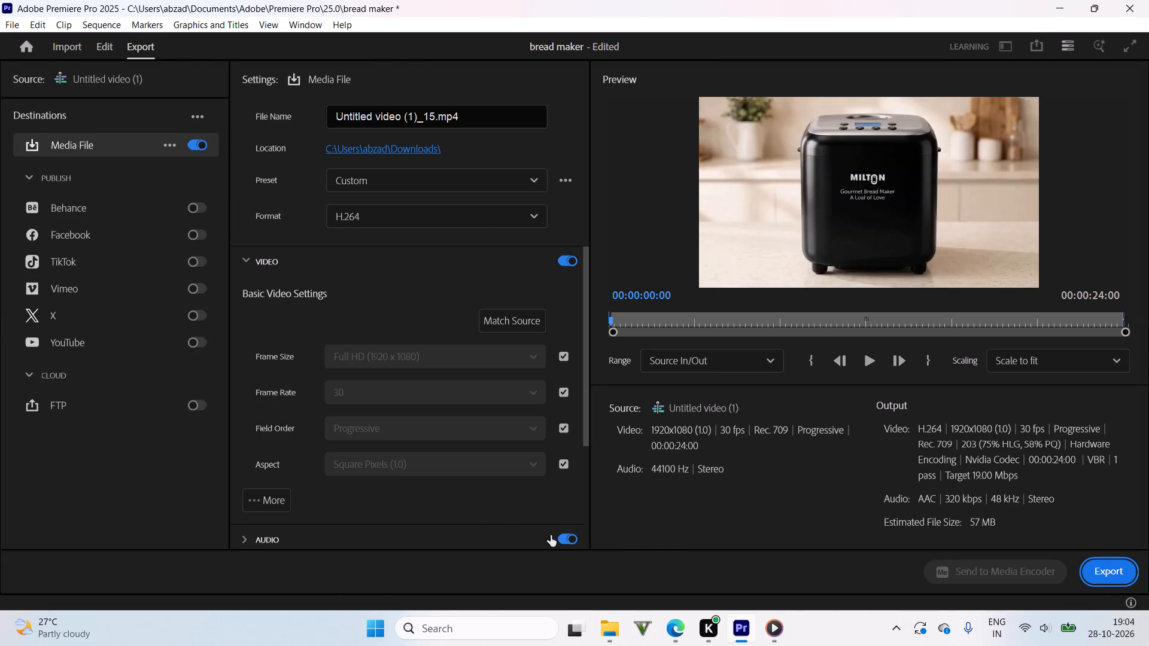
{"action": "double_click", "coordinate": [526, 324]}
{"action": "left_click", "coordinate": [1120, 574]}
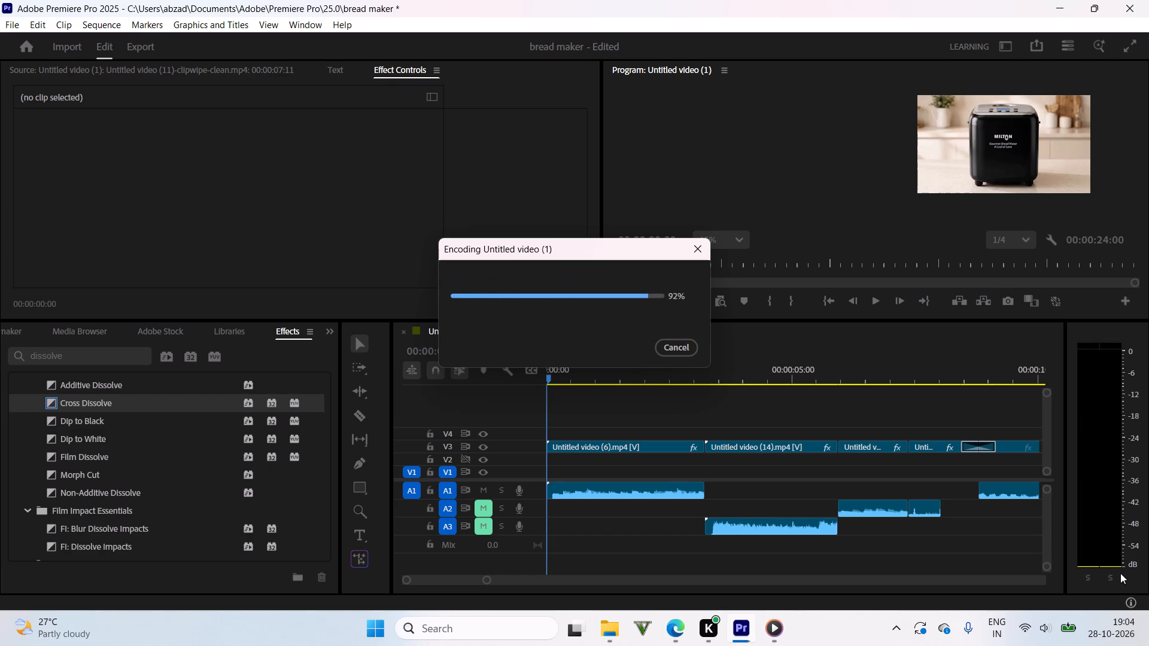
Close Premiere Pro and save the changes to the bread maker project.
{"action": "left_click", "coordinate": [1148, 0]}
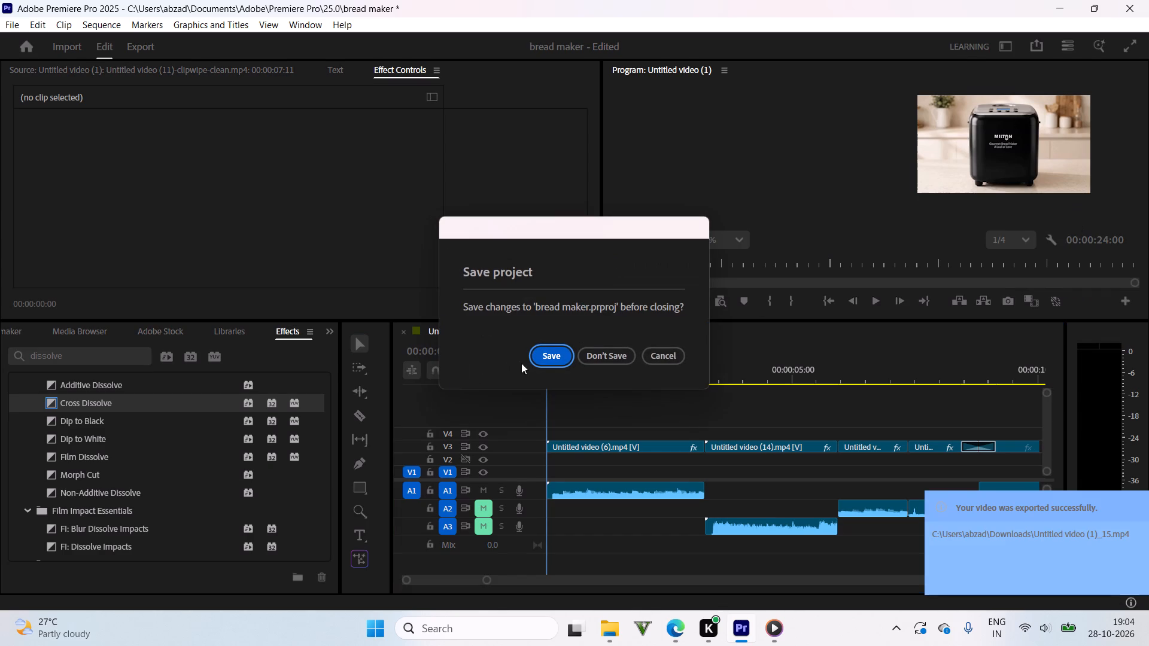
{"action": "left_click", "coordinate": [551, 359]}
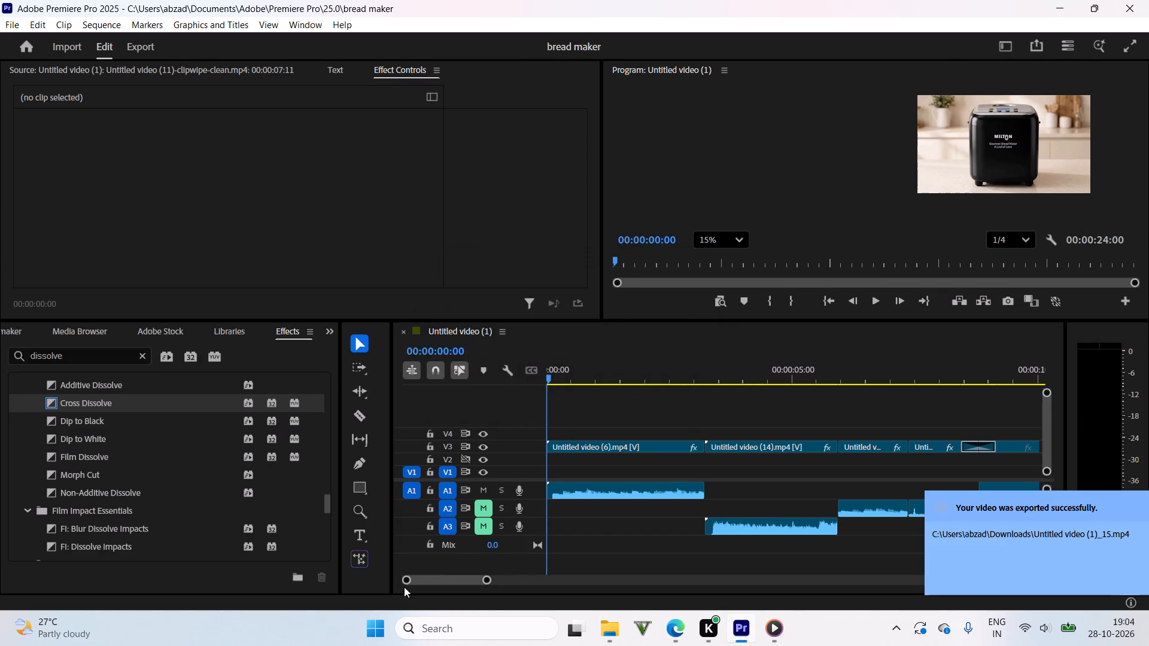
Open the Windows power options.
{"action": "left_click", "coordinate": [375, 636]}
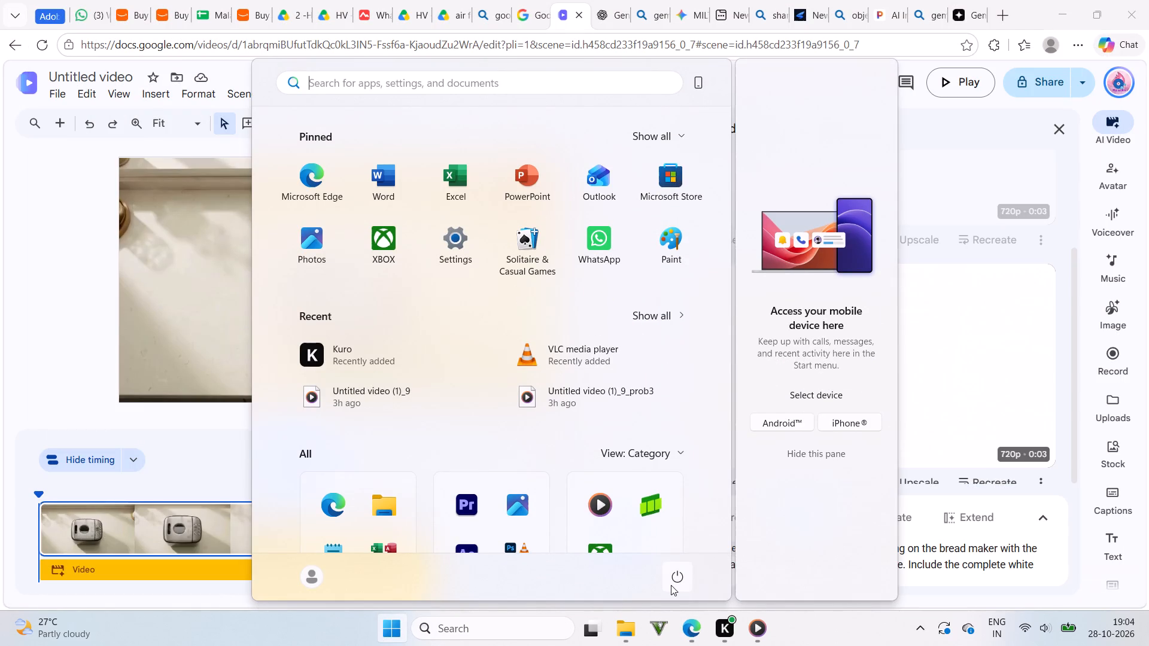
{"action": "left_click", "coordinate": [671, 585]}
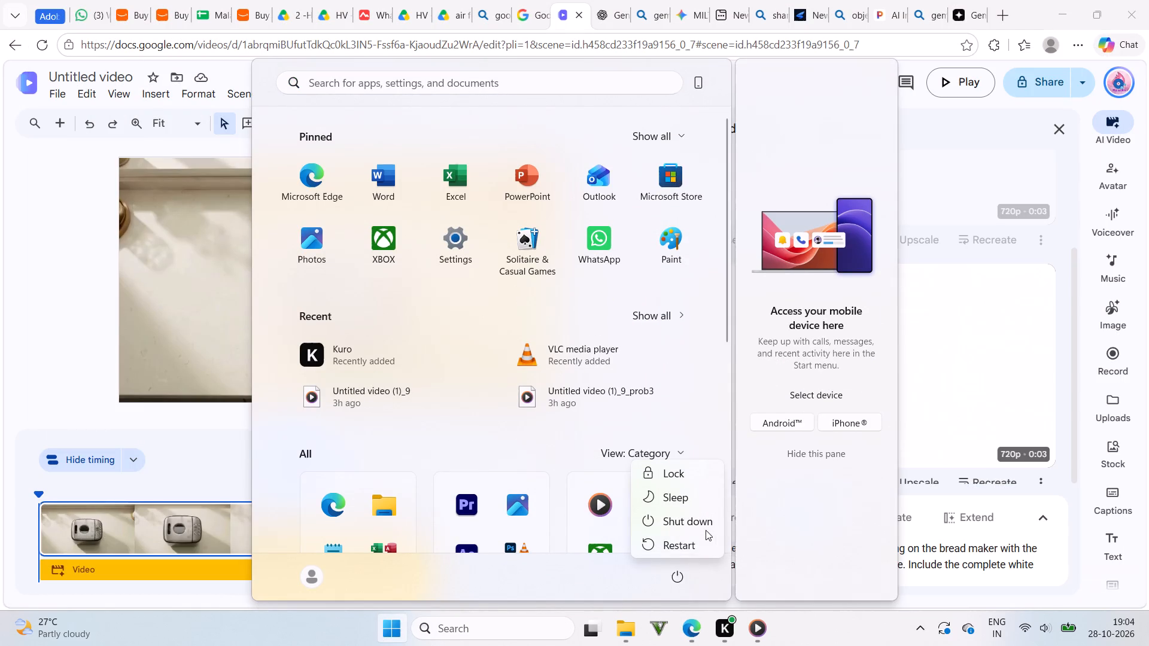